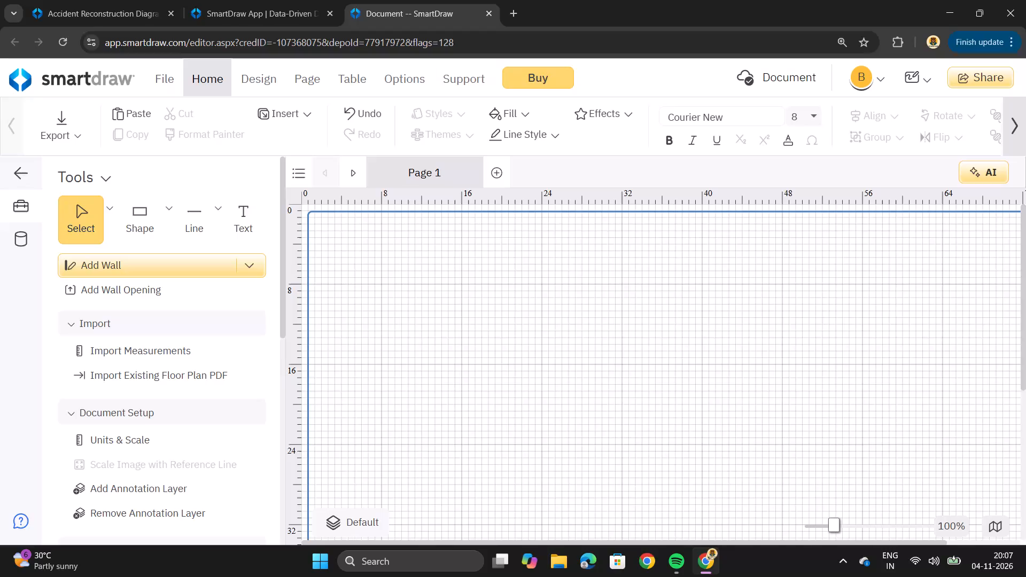
Draw Exterior Wall 8" segments for the floor plan's top side, about 58' 6" long, and left side, about 26' 1" long.
left_click(235, 257)
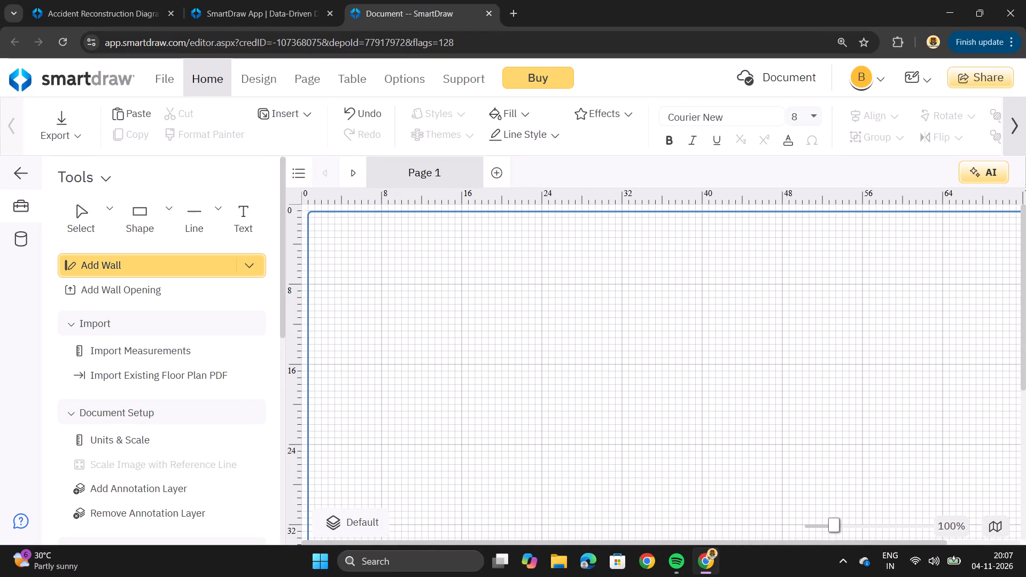
left_click(255, 263)
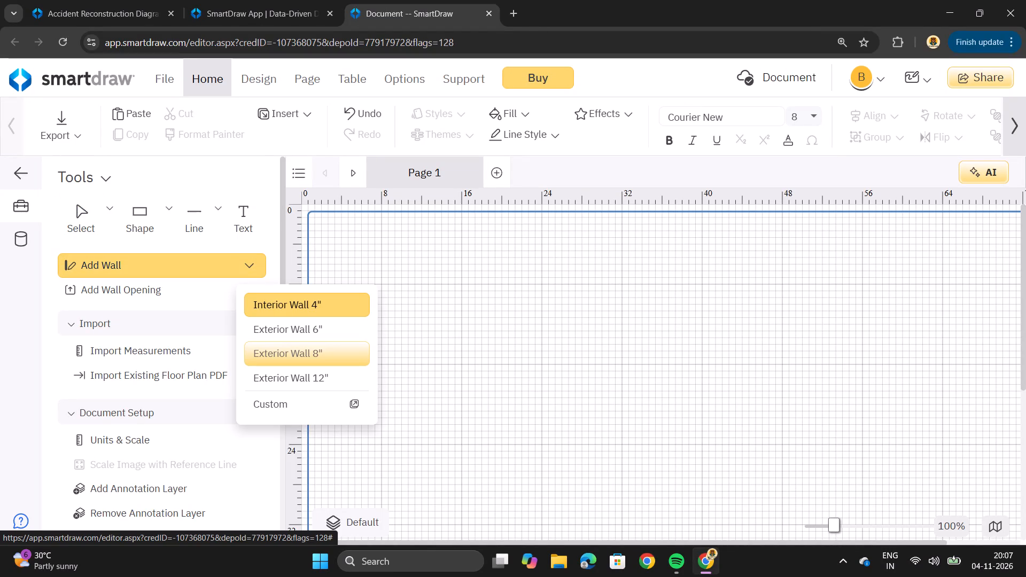
left_click(333, 348)
left_click_drag(406, 241, 473, 241)
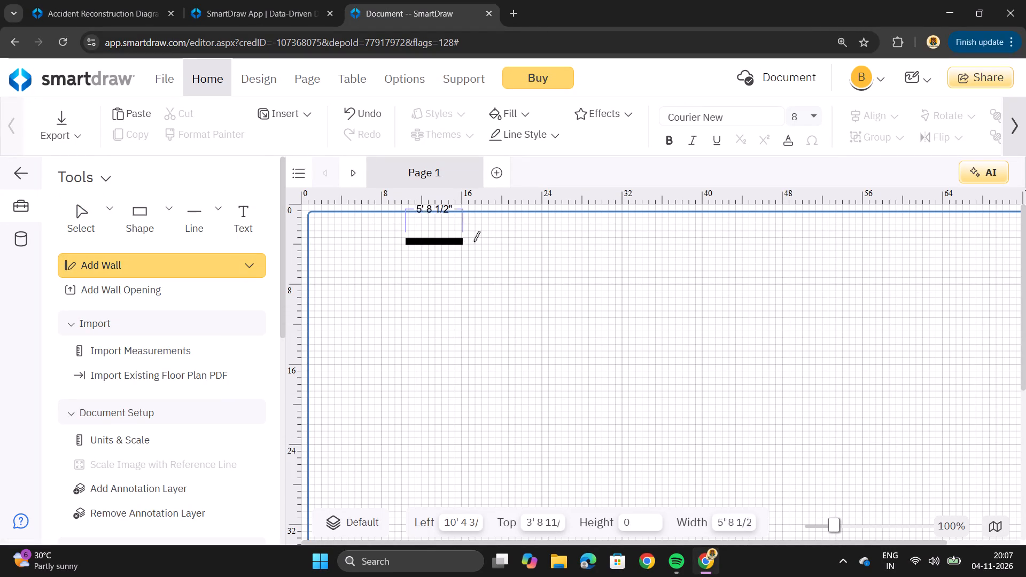
left_click_drag(473, 241, 991, 228)
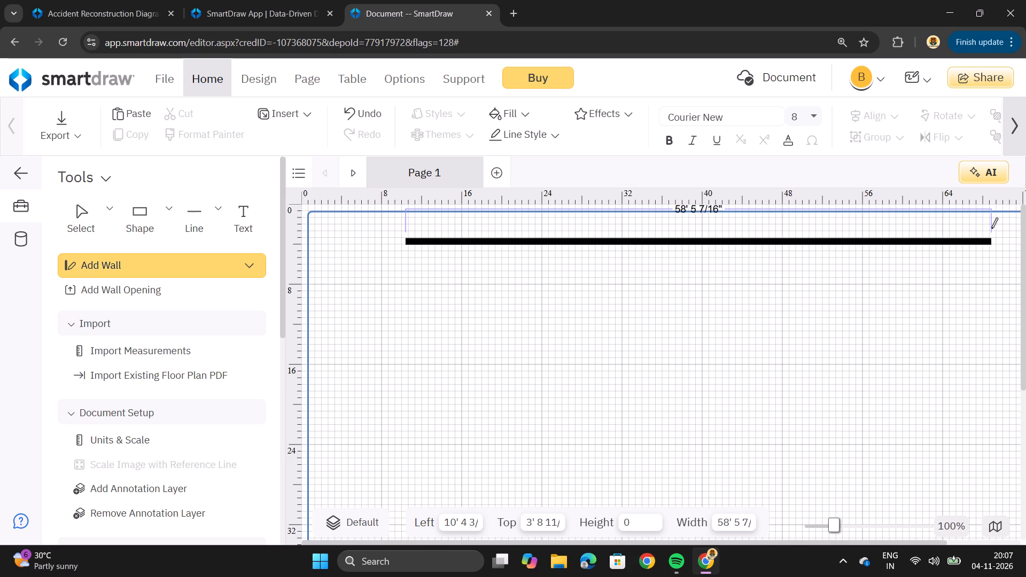
left_click_drag(991, 228, 992, 228)
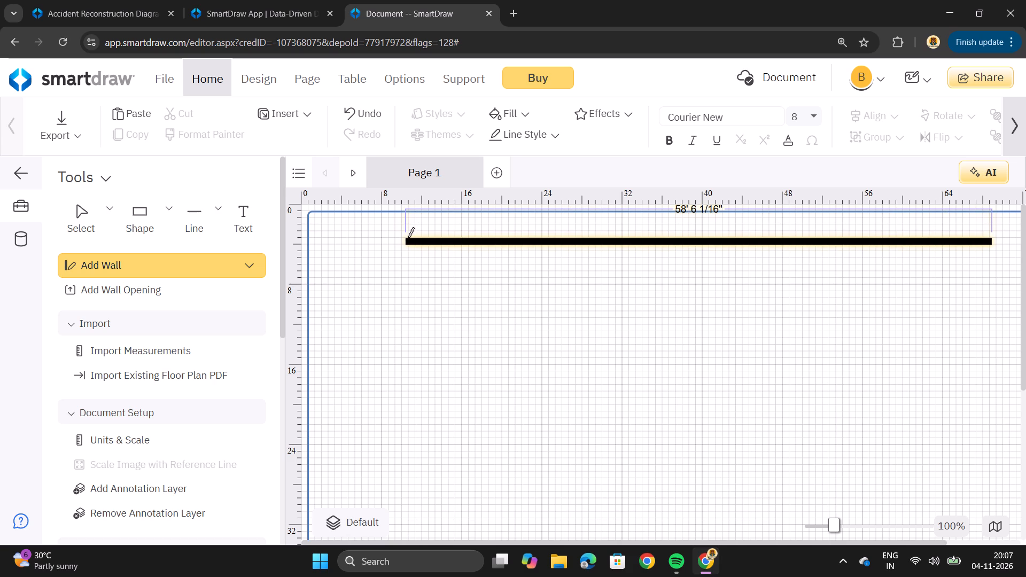
left_click_drag(409, 237, 389, 477)
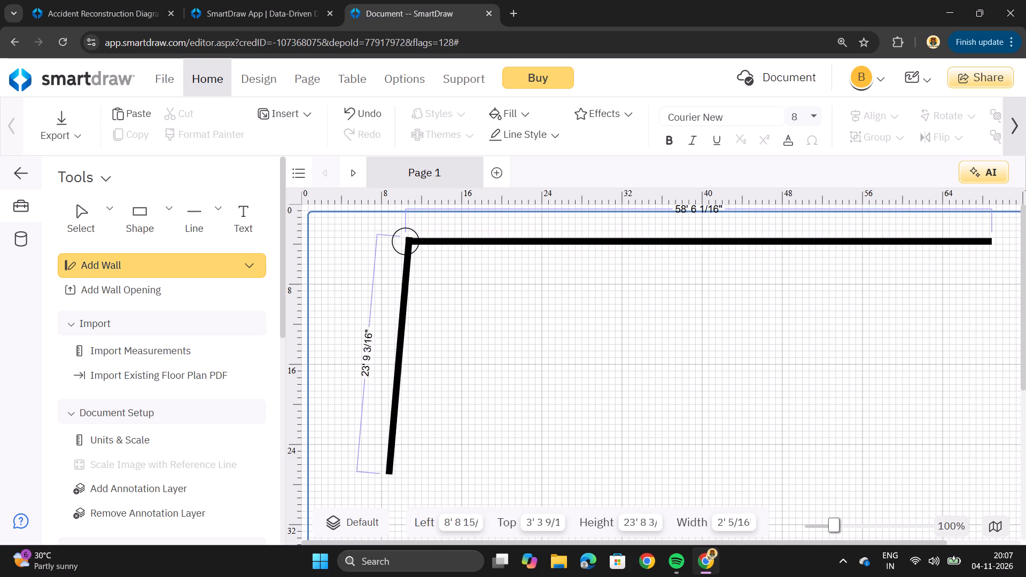
left_click_drag(389, 477, 407, 498)
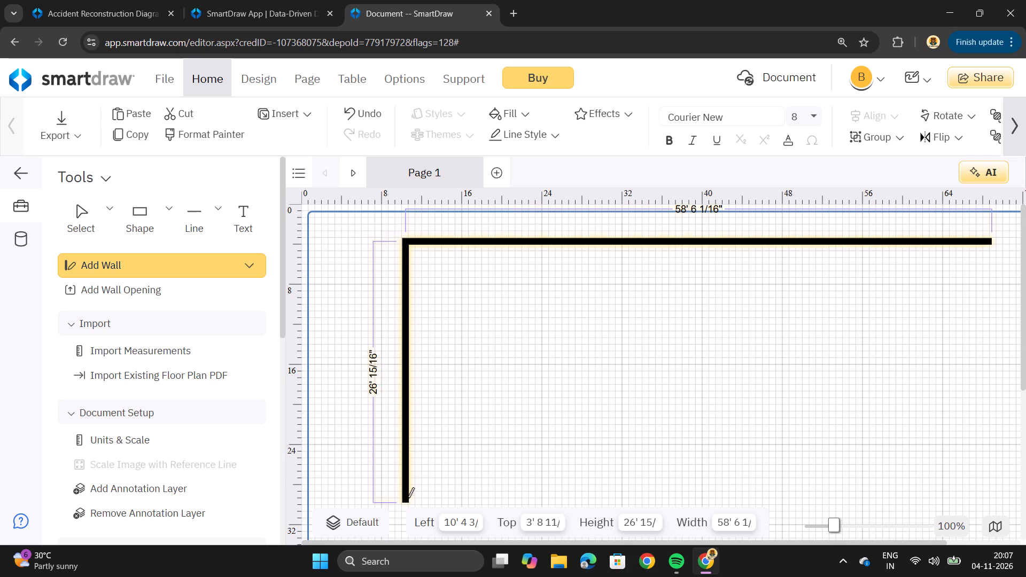
Close the rectangular exterior outline with a bottom wall about 58' 3" long and a right wall about 26' 1" long.
scroll(408, 498, "down", 1)
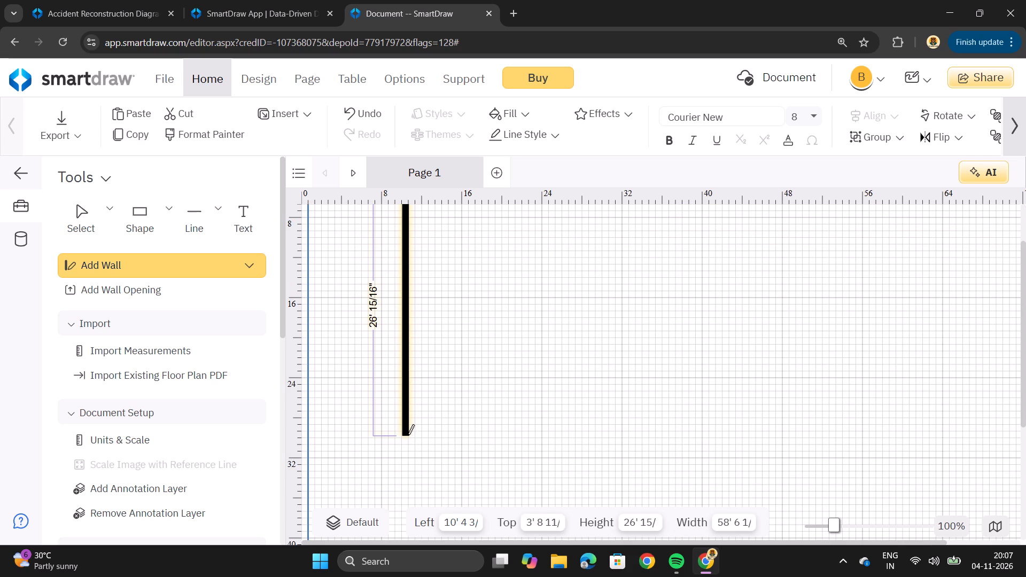
scroll(408, 423, "up", 1)
scroll(408, 423, "down", 1)
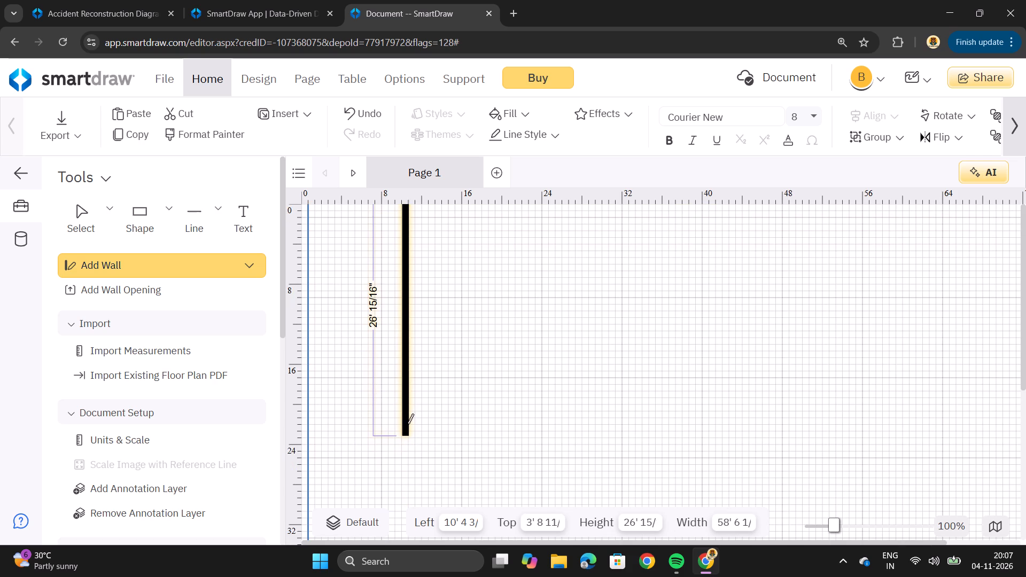
scroll(407, 424, "up", 1)
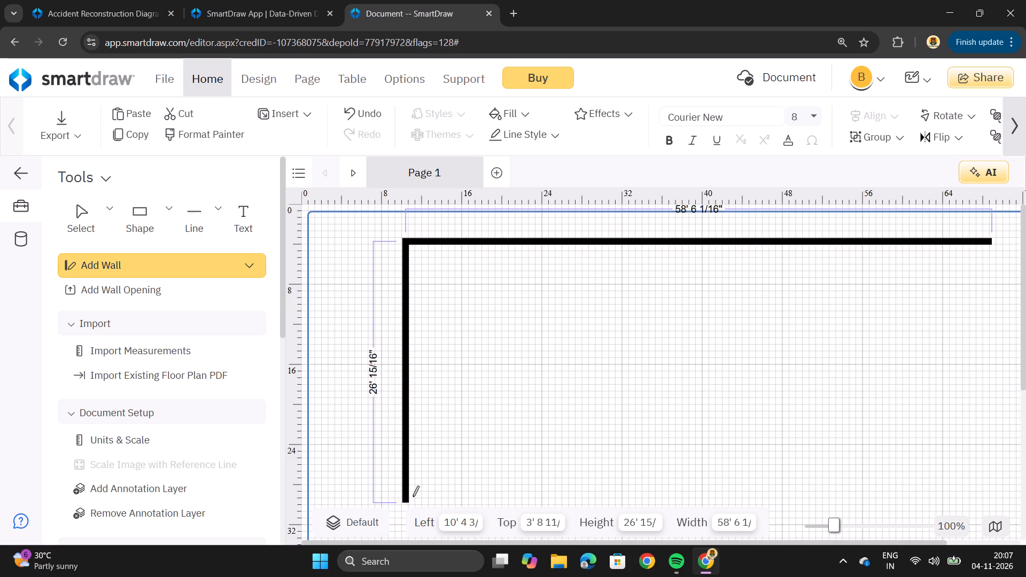
left_click_drag(407, 501, 479, 503)
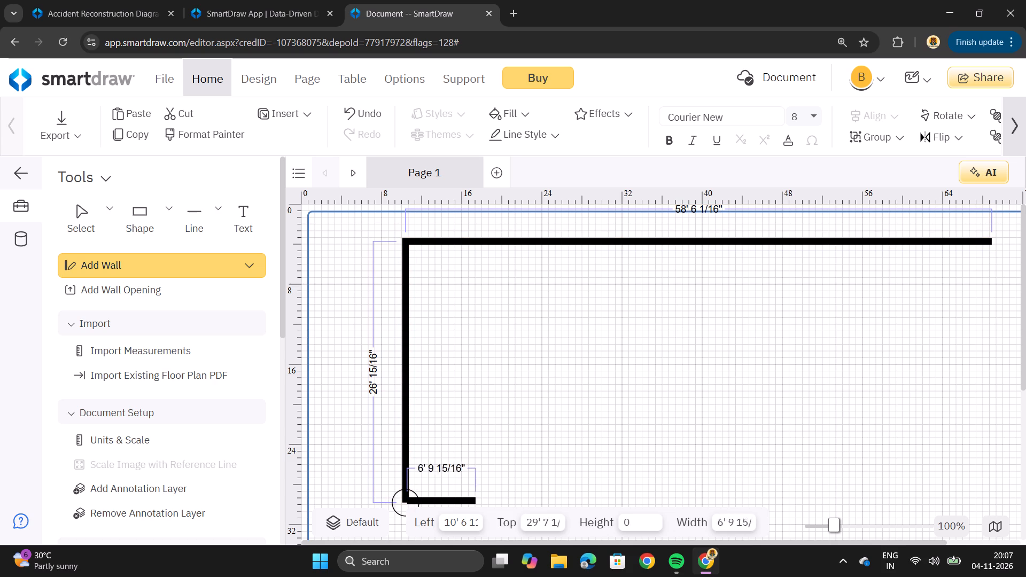
left_click_drag(479, 503, 926, 483)
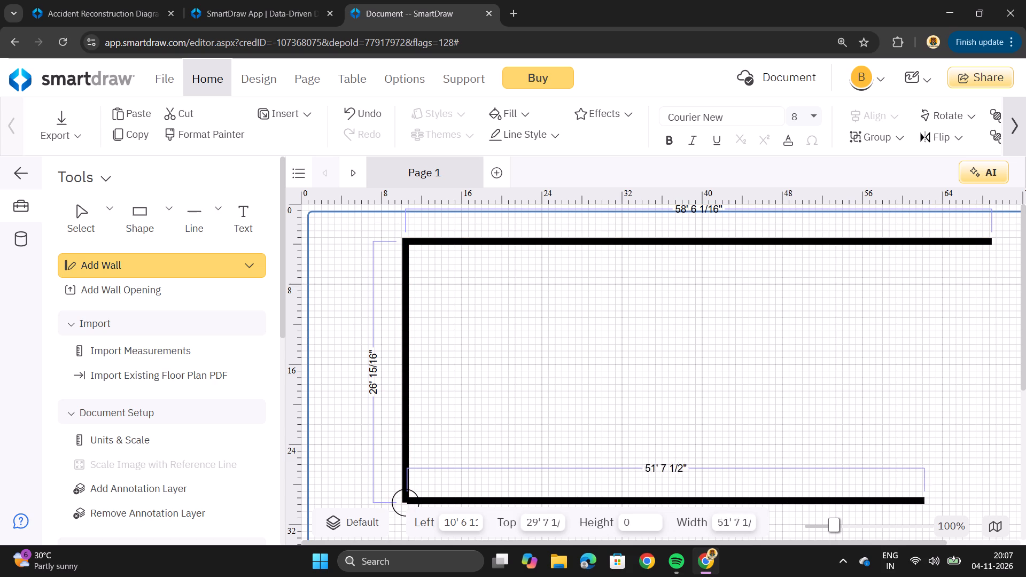
left_click_drag(926, 483, 982, 488)
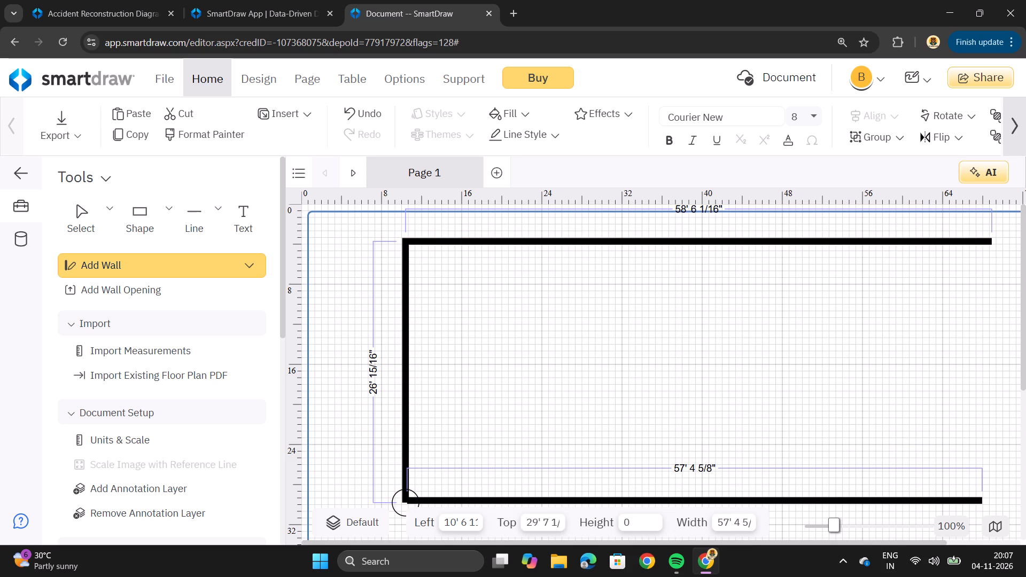
left_click_drag(982, 488, 991, 489)
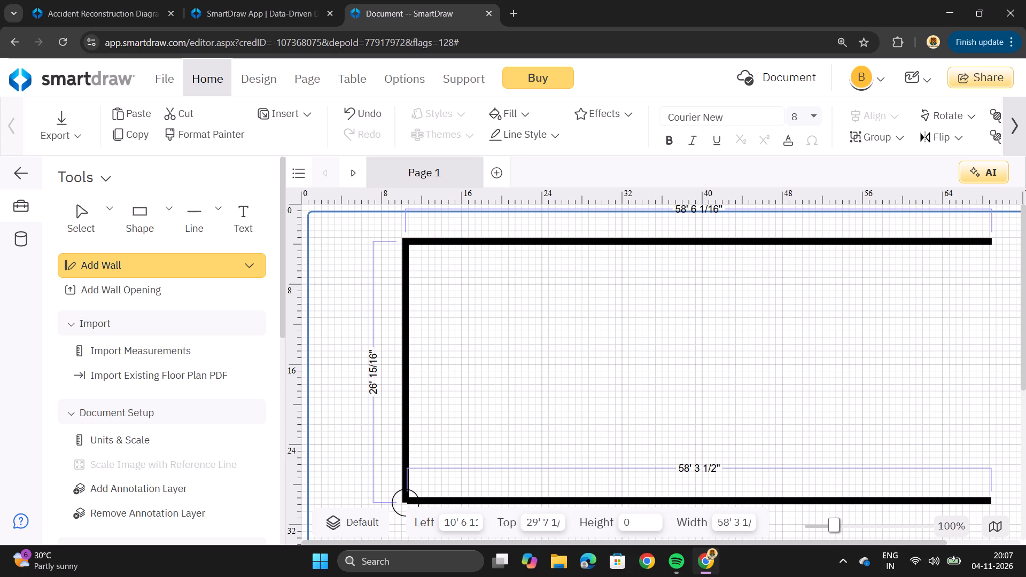
left_click_drag(991, 489, 991, 490)
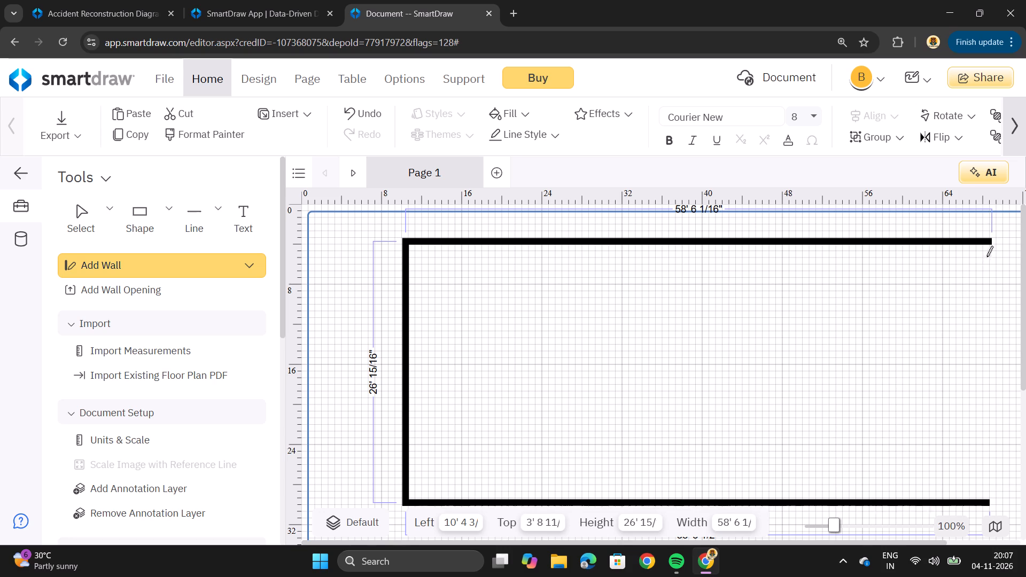
left_click_drag(988, 247, 988, 295)
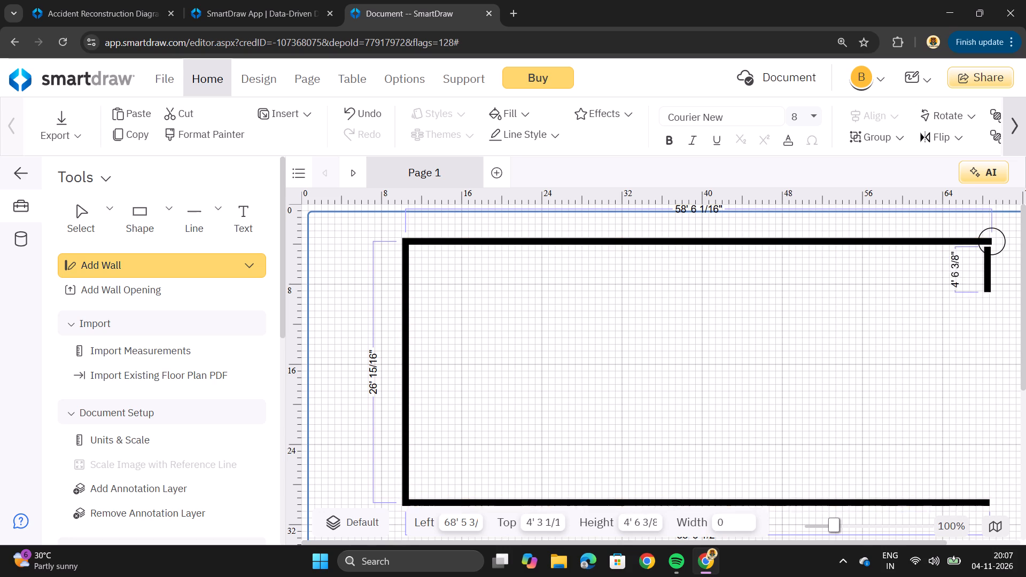
left_click_drag(988, 295, 992, 504)
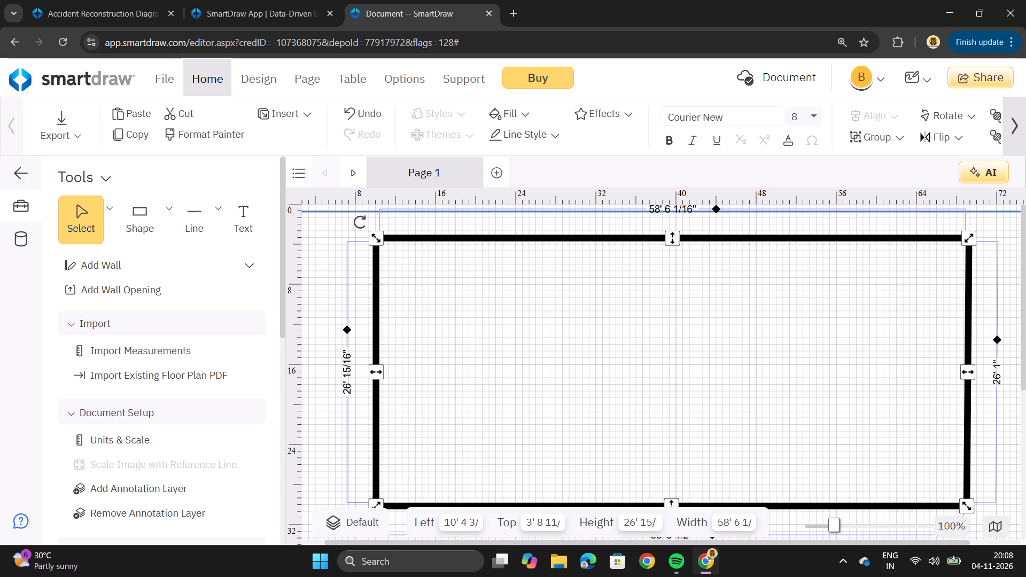
left_click(661, 379)
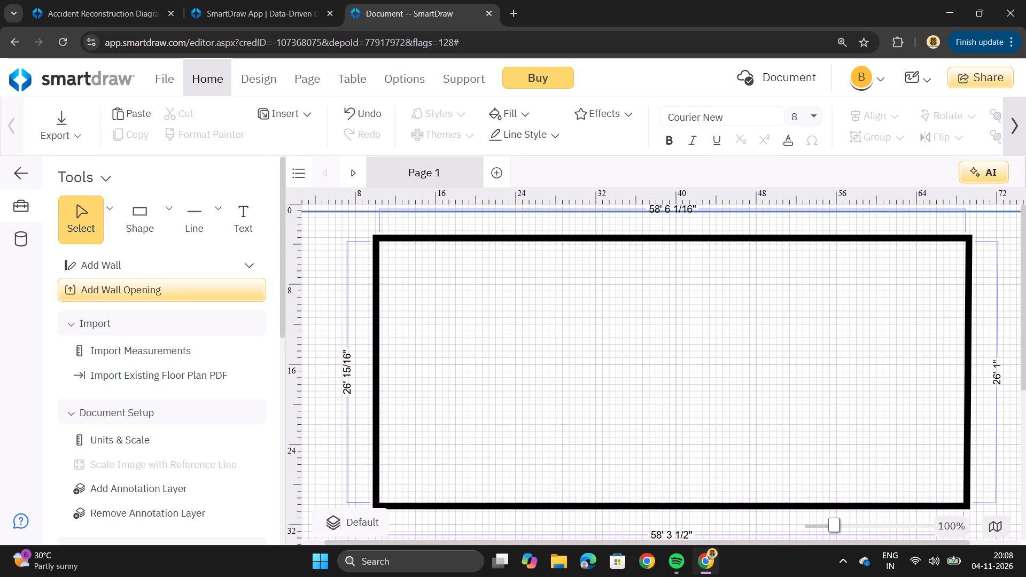
Divide the outline into three horizontal bands with two full-width Interior Wall 4" walls, about 59' 3" and 58' 9" long.
left_click(243, 259)
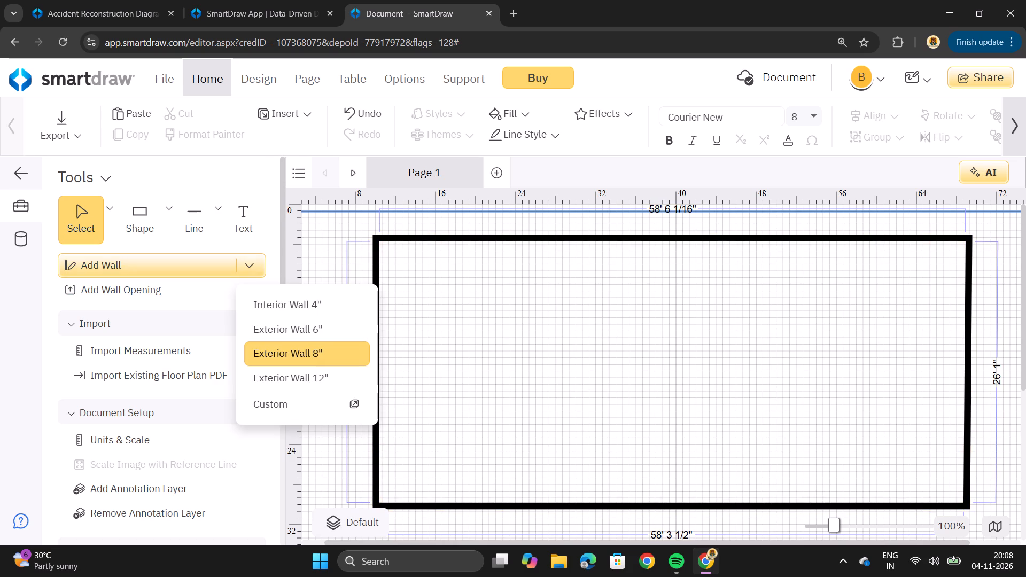
left_click(318, 301)
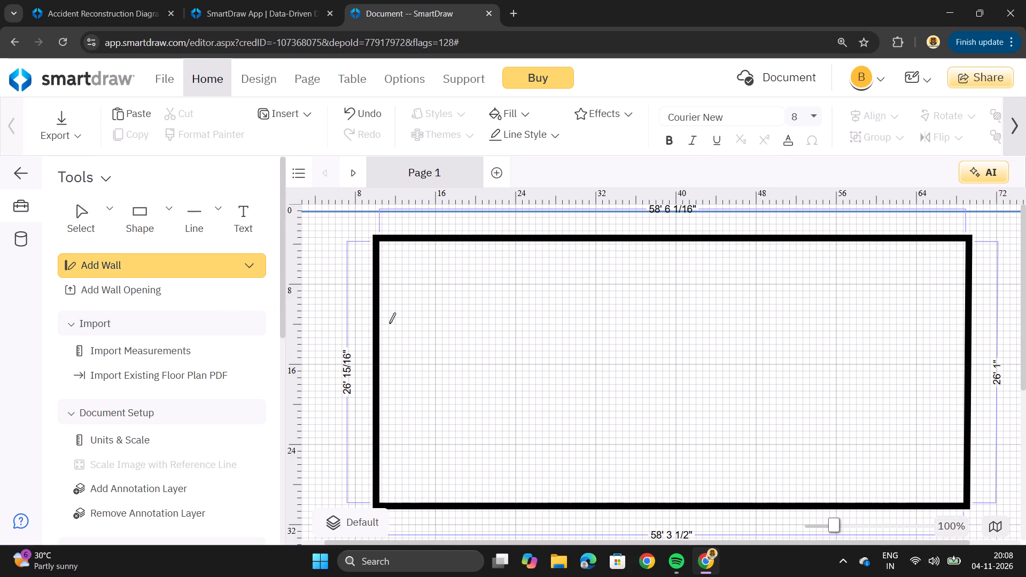
left_click_drag(377, 329, 729, 344)
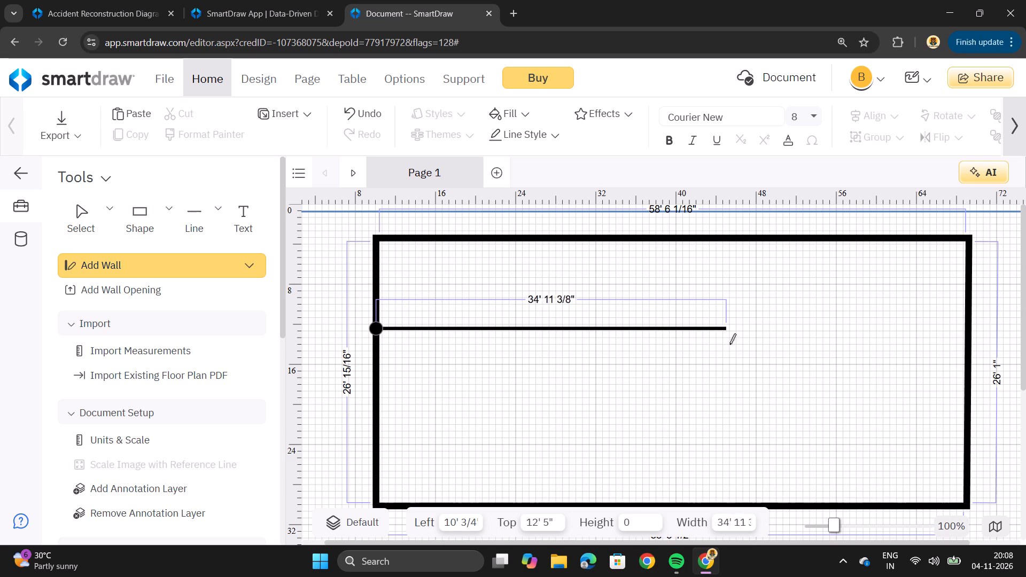
left_click_drag(729, 344, 965, 307)
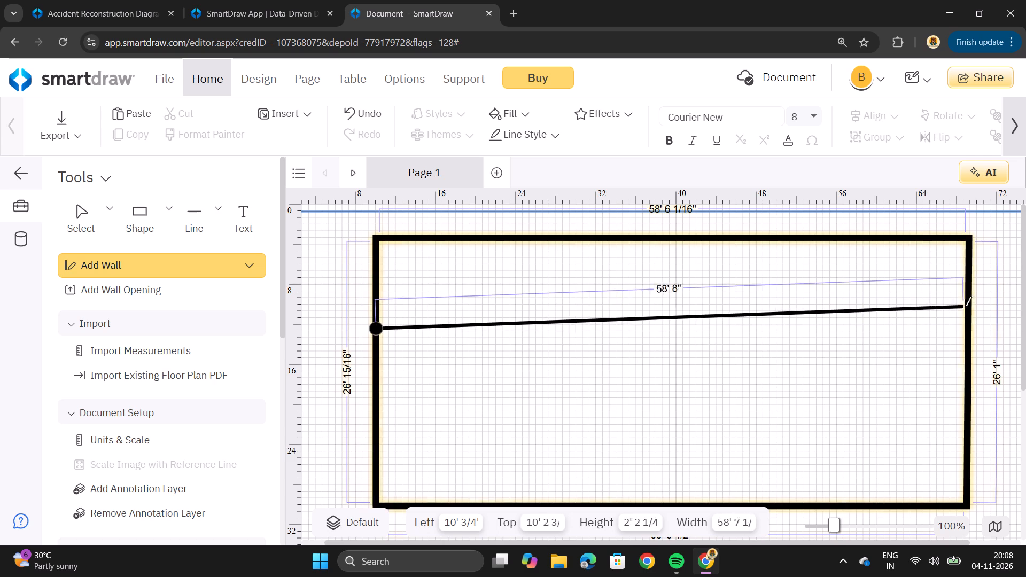
left_click_drag(965, 307, 970, 323)
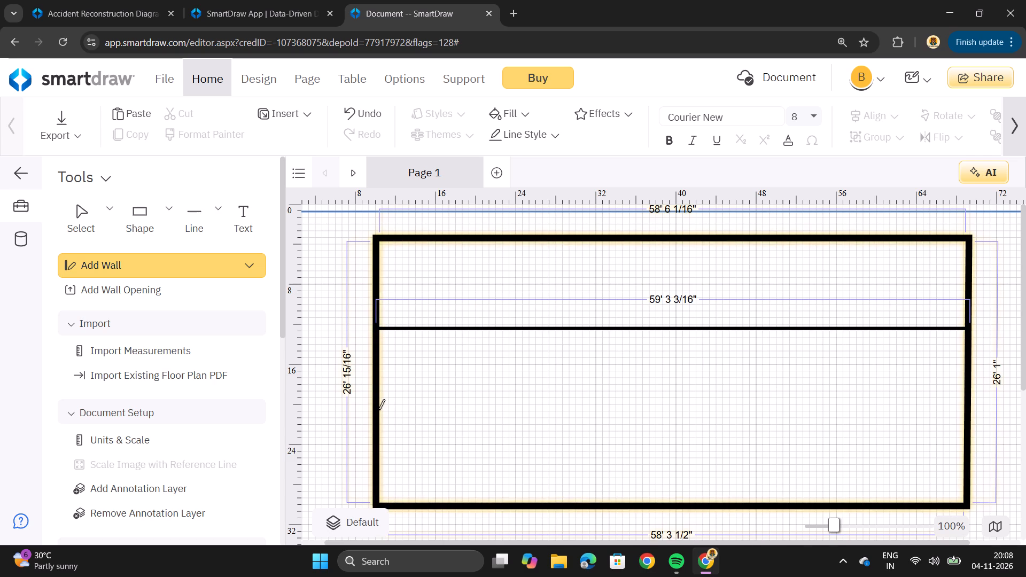
left_click_drag(378, 415, 589, 416)
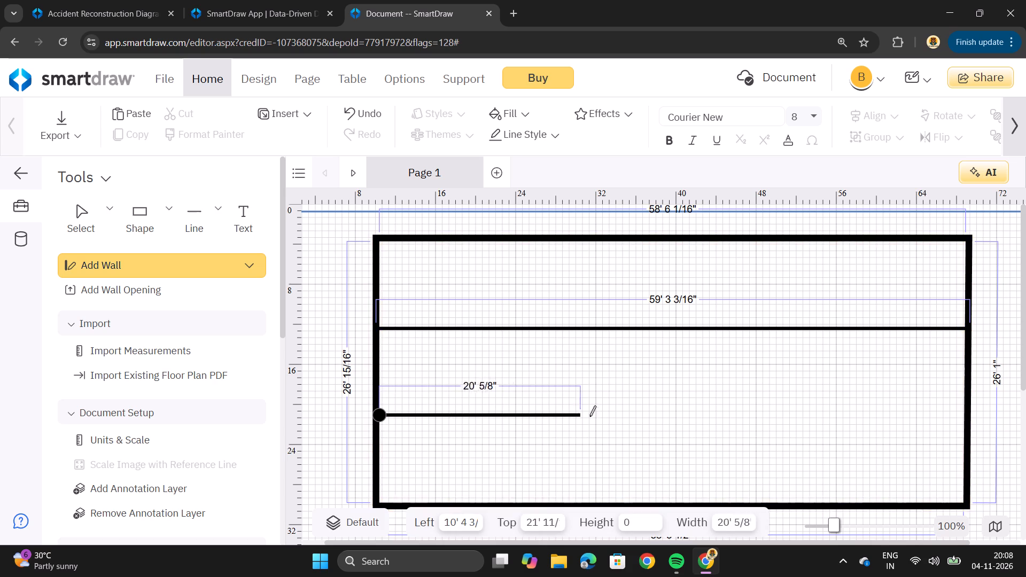
left_click_drag(589, 416, 924, 404)
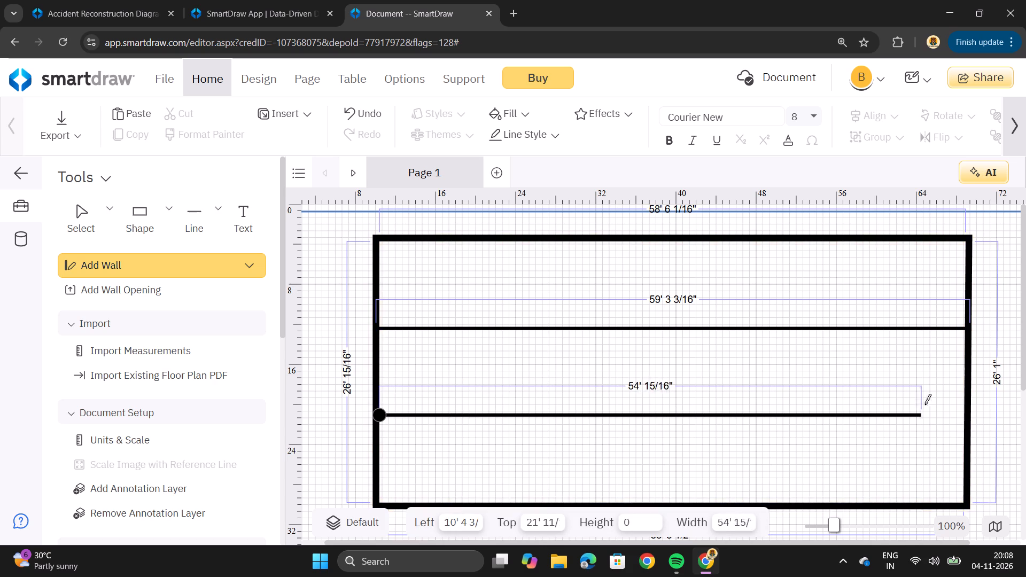
left_click_drag(924, 404, 968, 401)
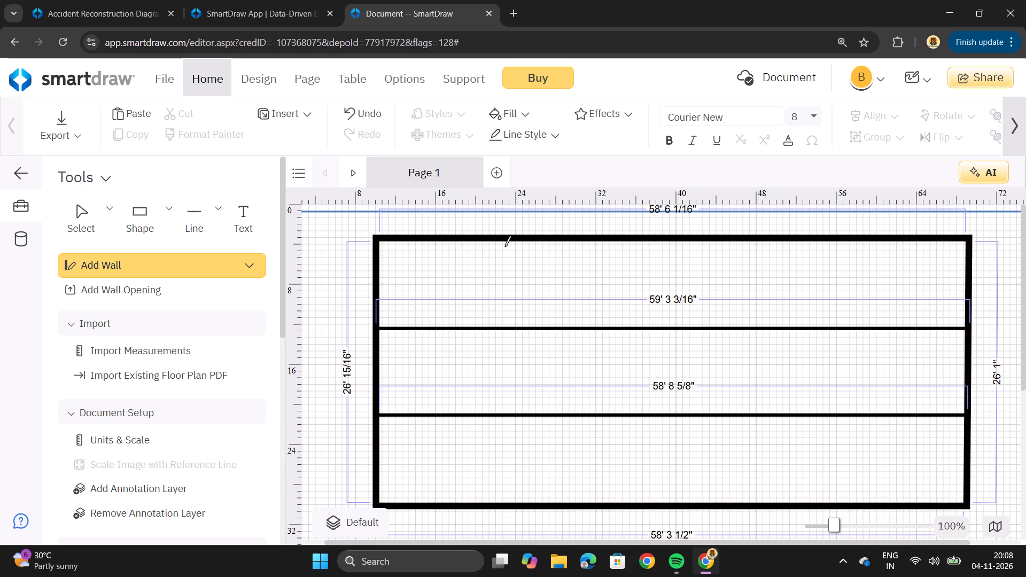
Split the upper band into four rooms with three vertical interior walls about 8' 8", 9' and 8' 8" long.
left_click_drag(508, 240, 509, 309)
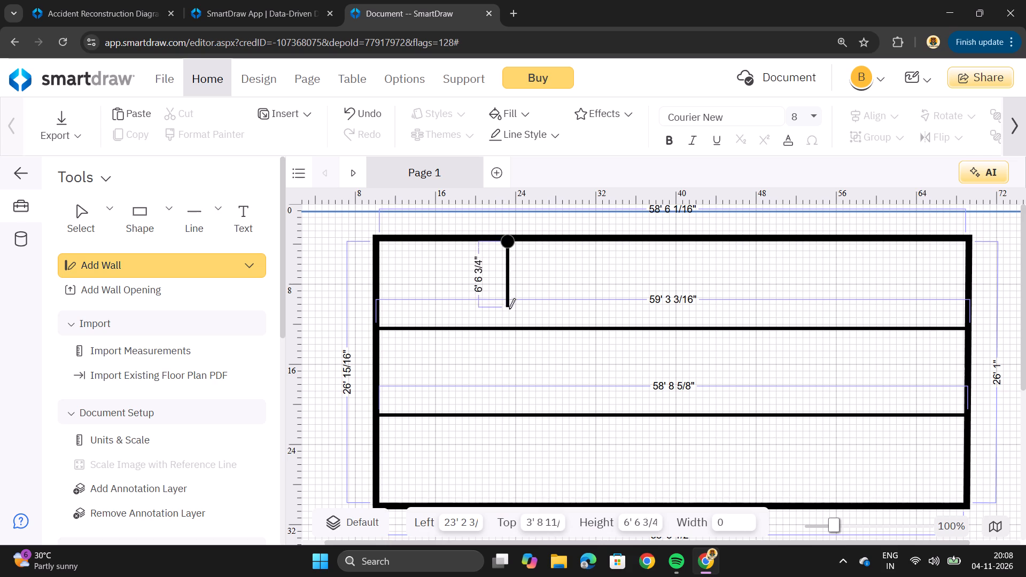
left_click_drag(509, 309, 509, 321)
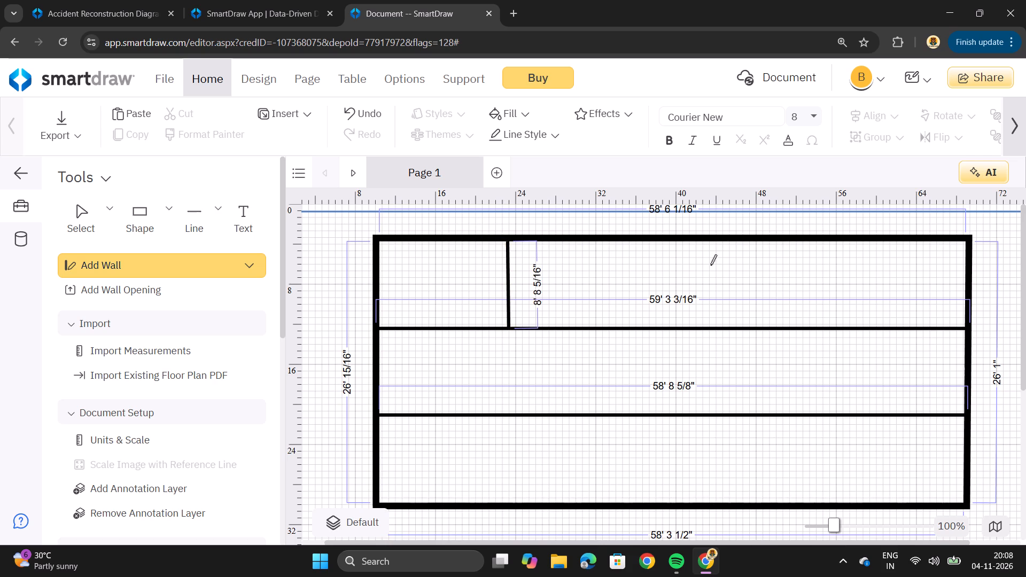
left_click_drag(675, 237, 675, 317)
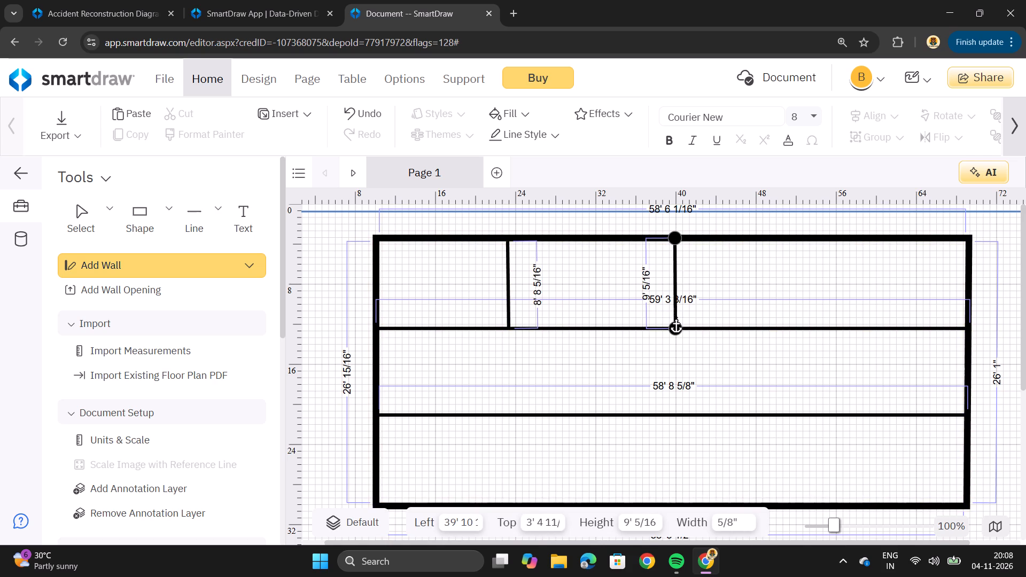
left_click_drag(675, 317, 676, 318)
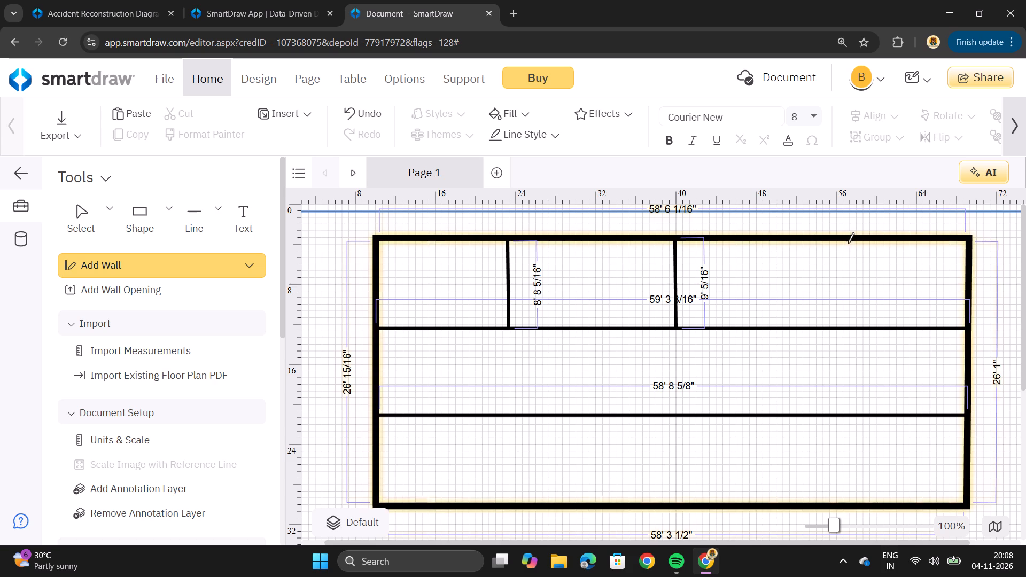
left_click_drag(847, 241, 849, 324)
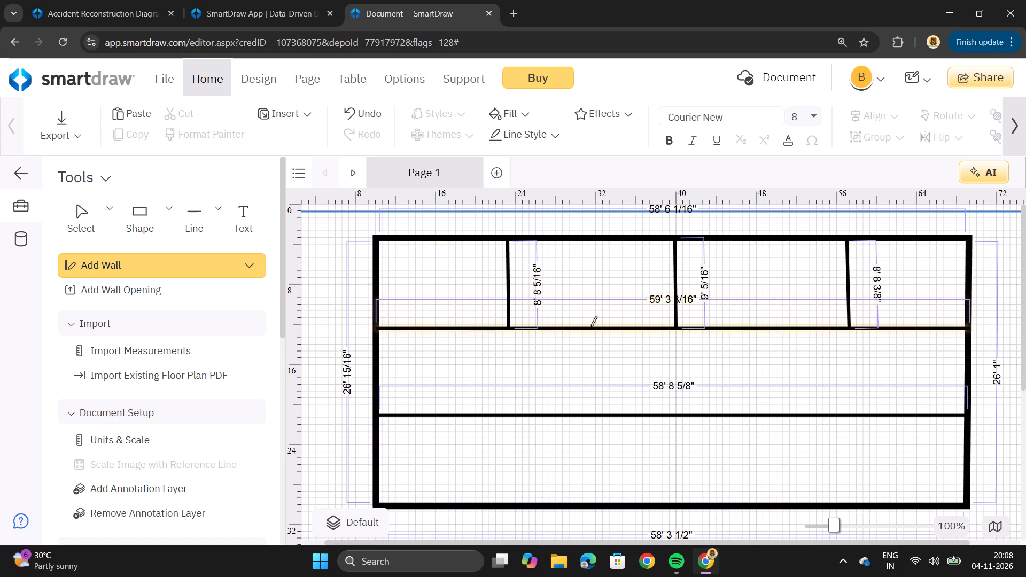
Draw a vertical interior wall about 8' 8" long across the middle band, between the first two upper partitions' positions.
left_click_drag(590, 326, 588, 407)
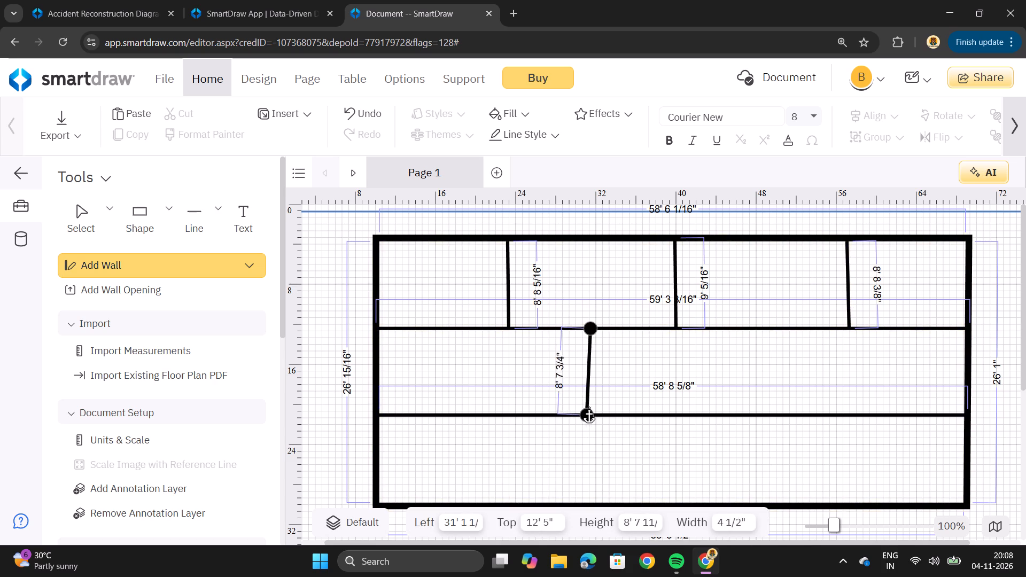
left_click_drag(588, 407, 593, 400)
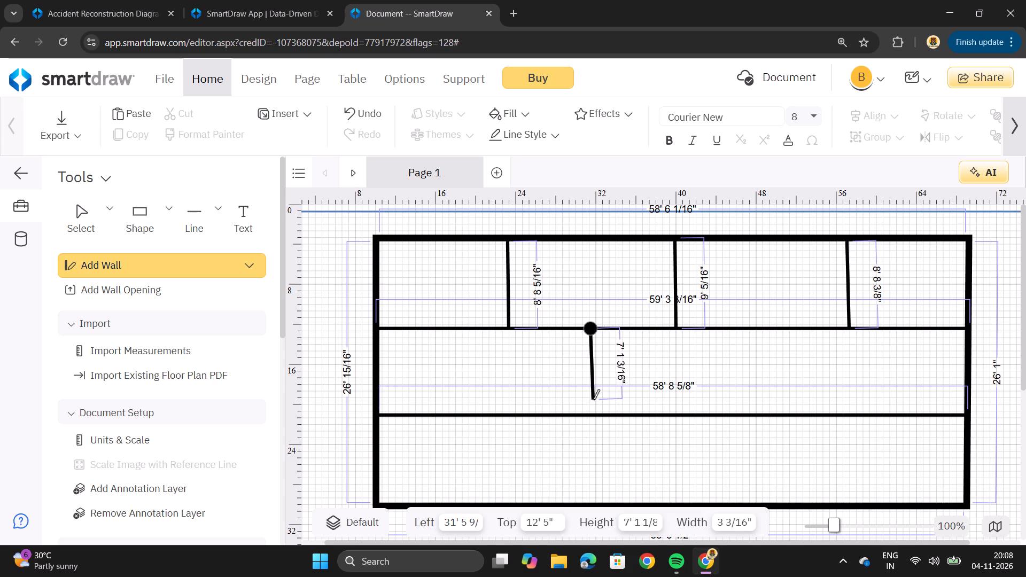
left_click_drag(593, 400, 592, 404)
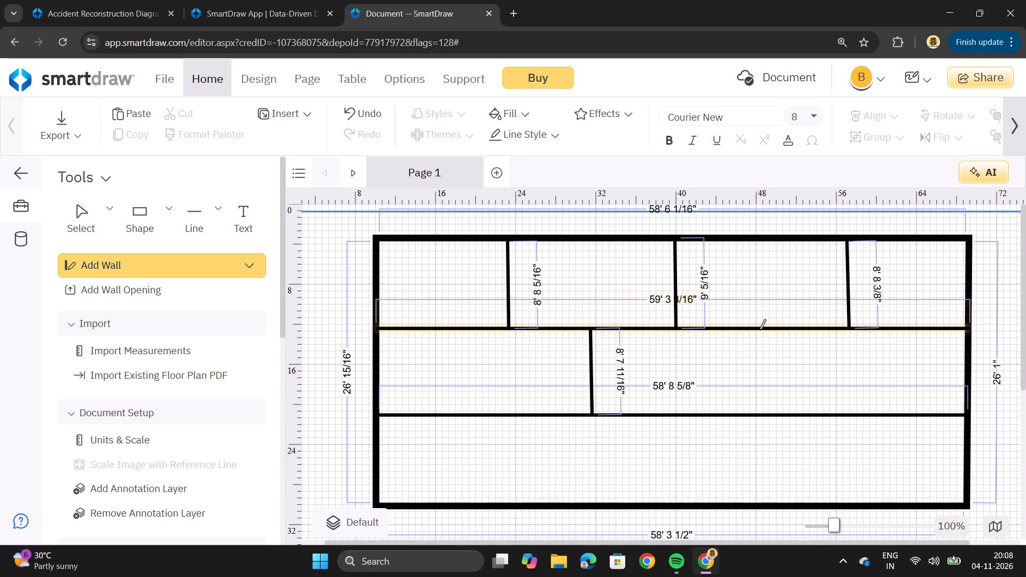
Draw a second vertical interior wall about 8' 8" long across the middle band, splitting it into three rooms.
left_click_drag(759, 330, 758, 395)
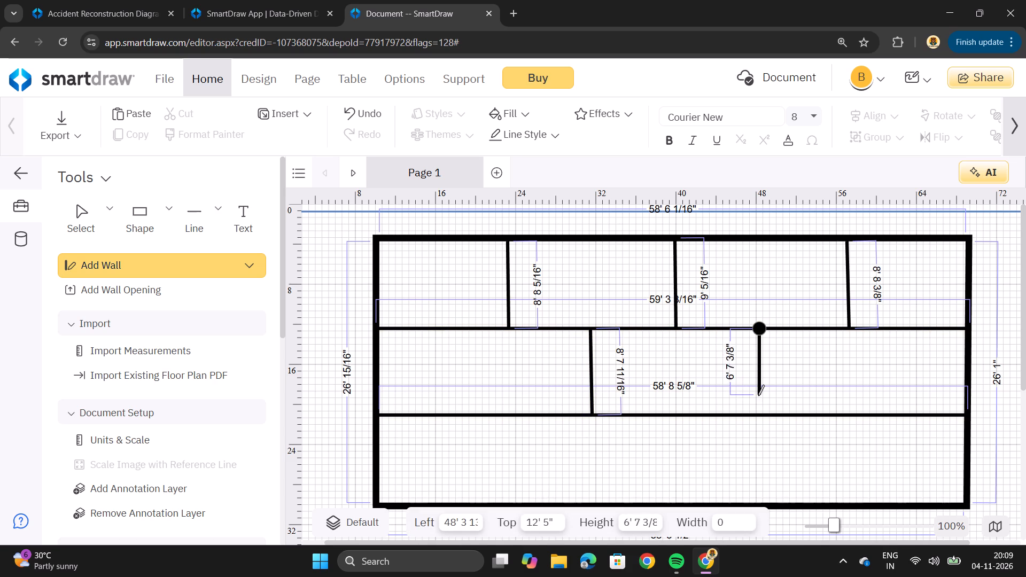
left_click_drag(758, 395, 763, 407)
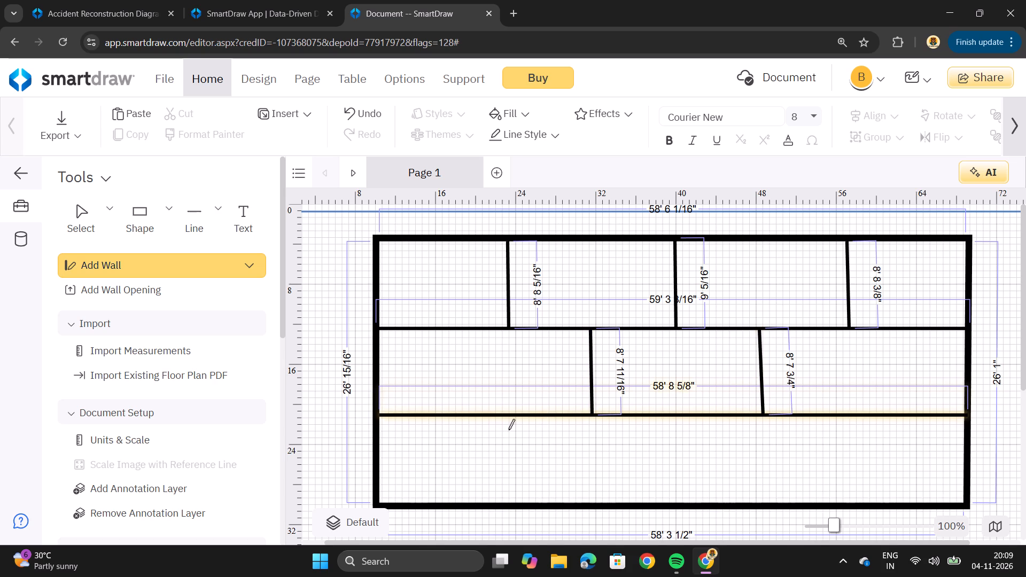
Draw two vertical interior walls about 8' 9" and 9' 1" long across the lower band.
left_click_drag(539, 416, 544, 502)
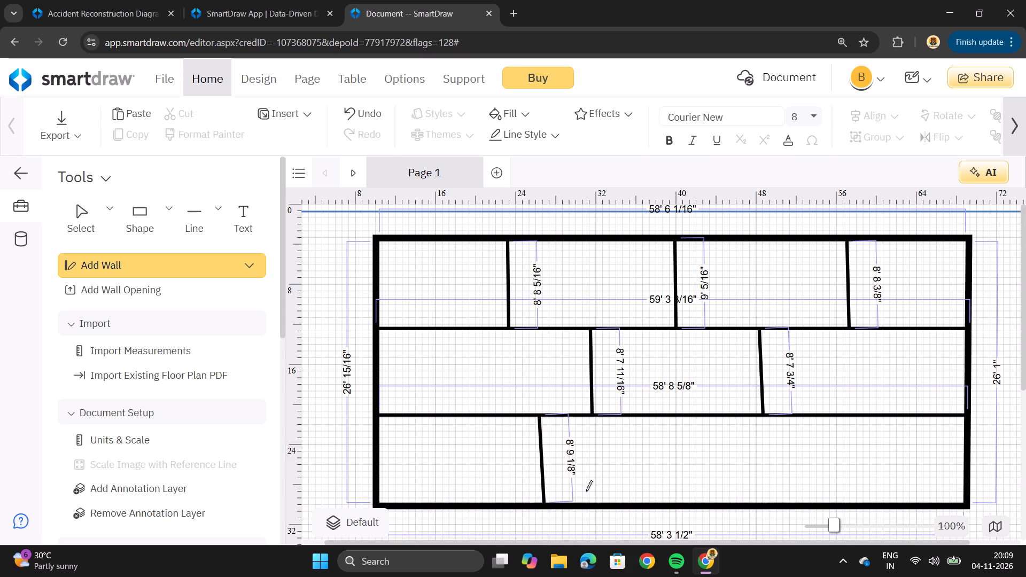
left_click_drag(706, 415, 712, 474)
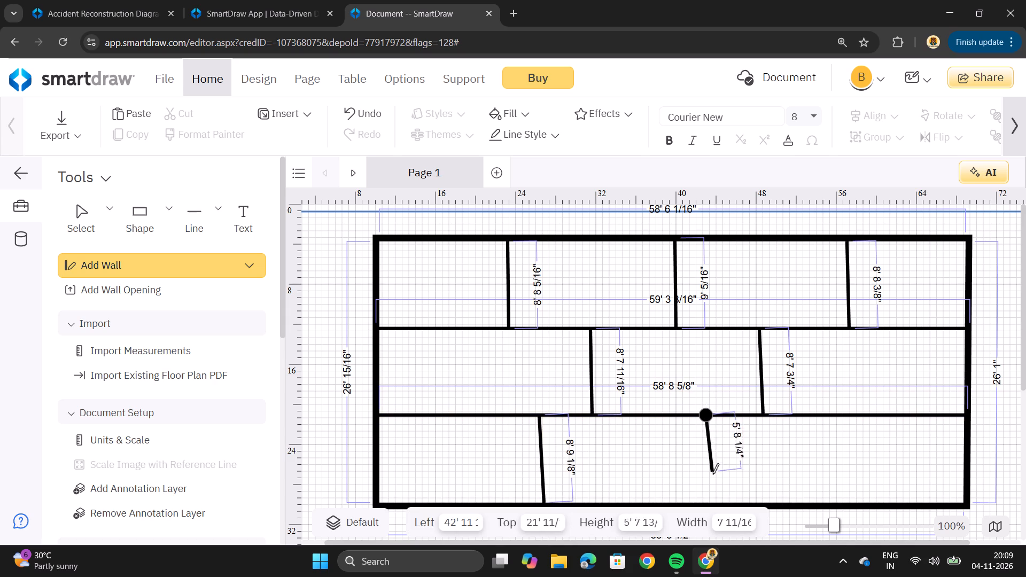
left_click_drag(712, 474, 706, 507)
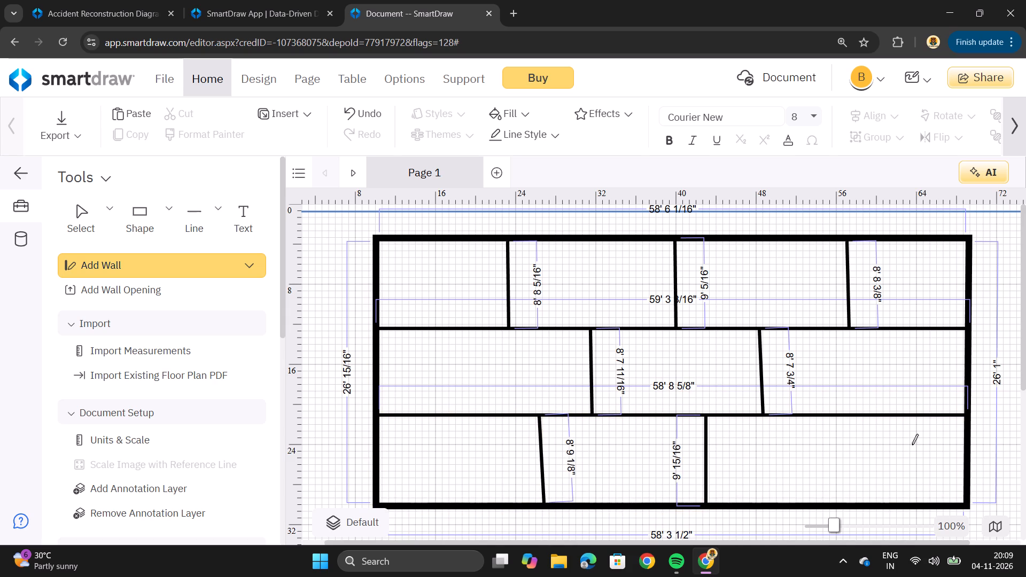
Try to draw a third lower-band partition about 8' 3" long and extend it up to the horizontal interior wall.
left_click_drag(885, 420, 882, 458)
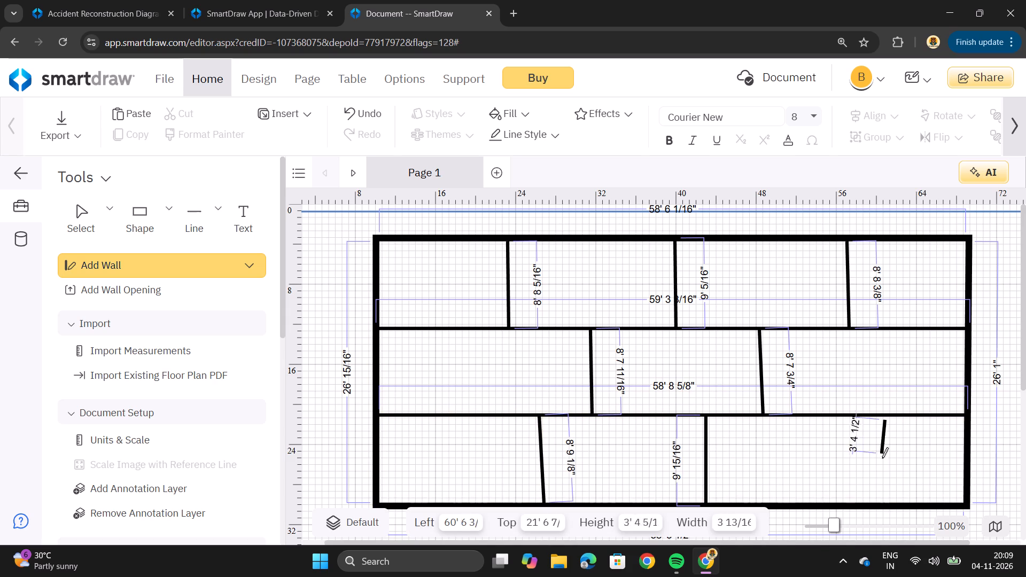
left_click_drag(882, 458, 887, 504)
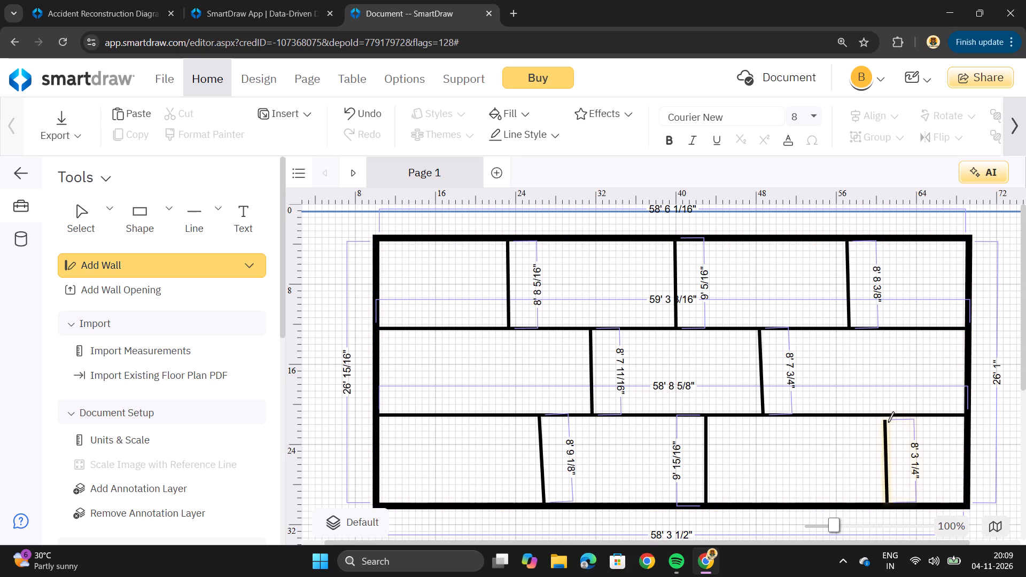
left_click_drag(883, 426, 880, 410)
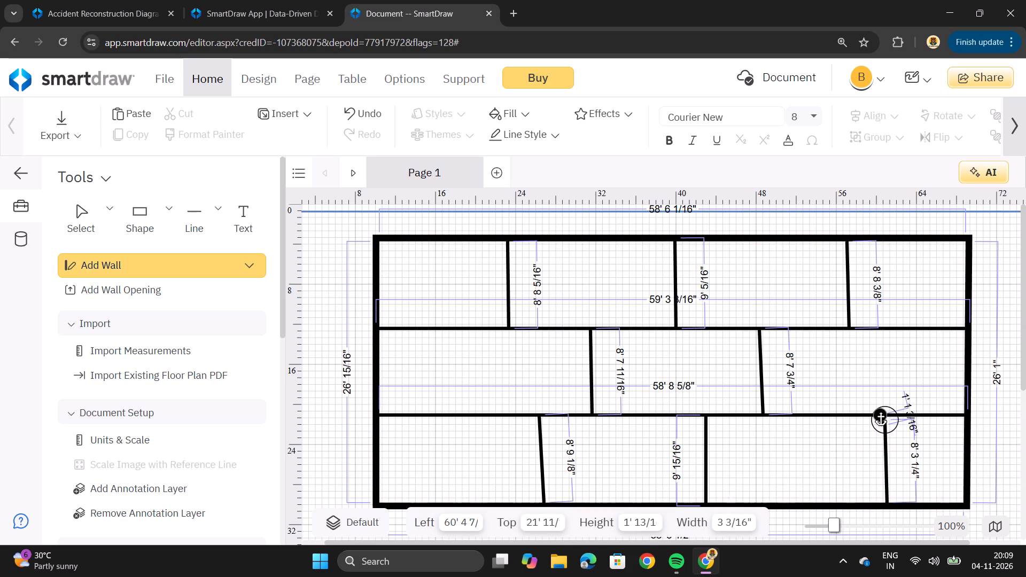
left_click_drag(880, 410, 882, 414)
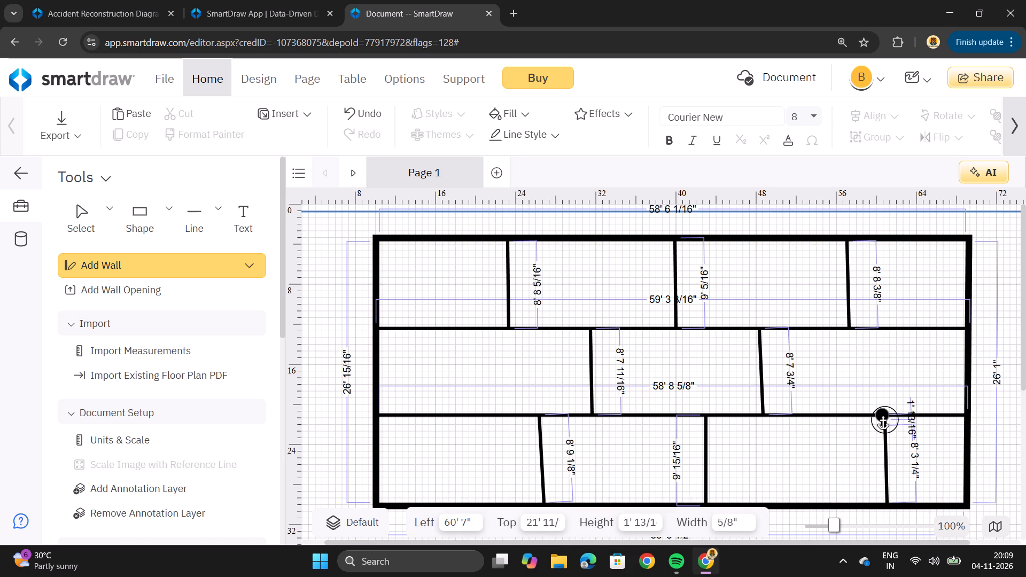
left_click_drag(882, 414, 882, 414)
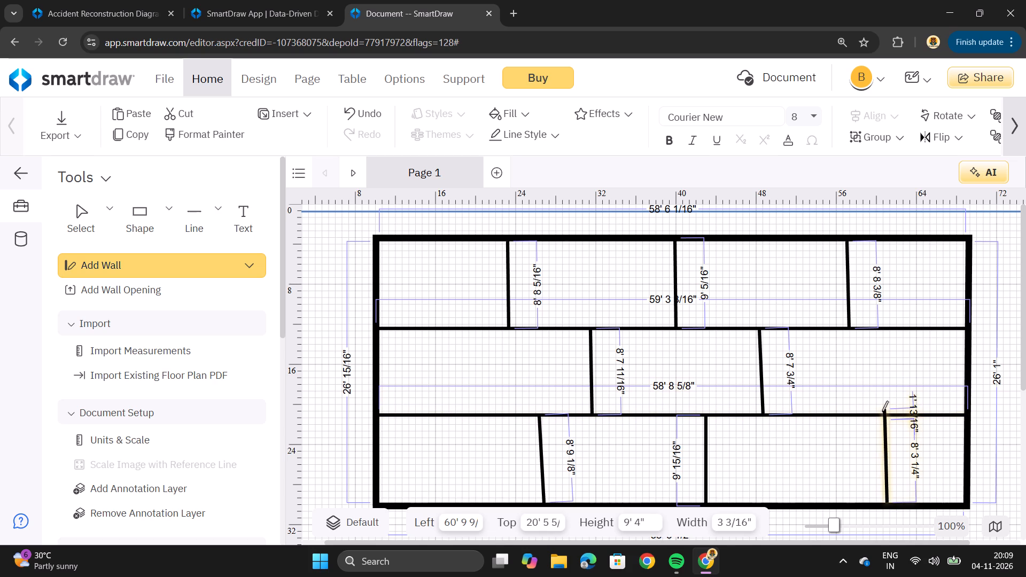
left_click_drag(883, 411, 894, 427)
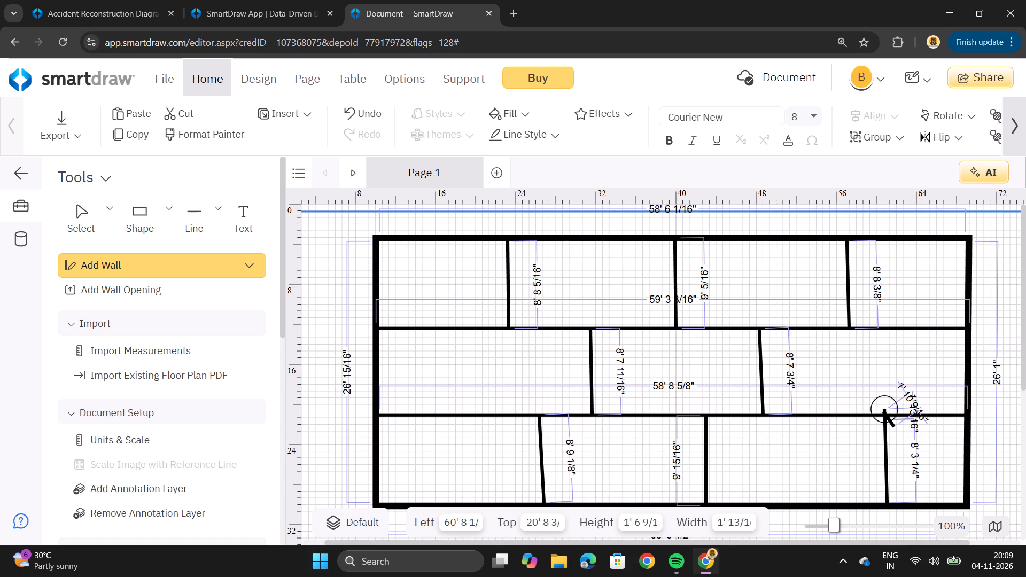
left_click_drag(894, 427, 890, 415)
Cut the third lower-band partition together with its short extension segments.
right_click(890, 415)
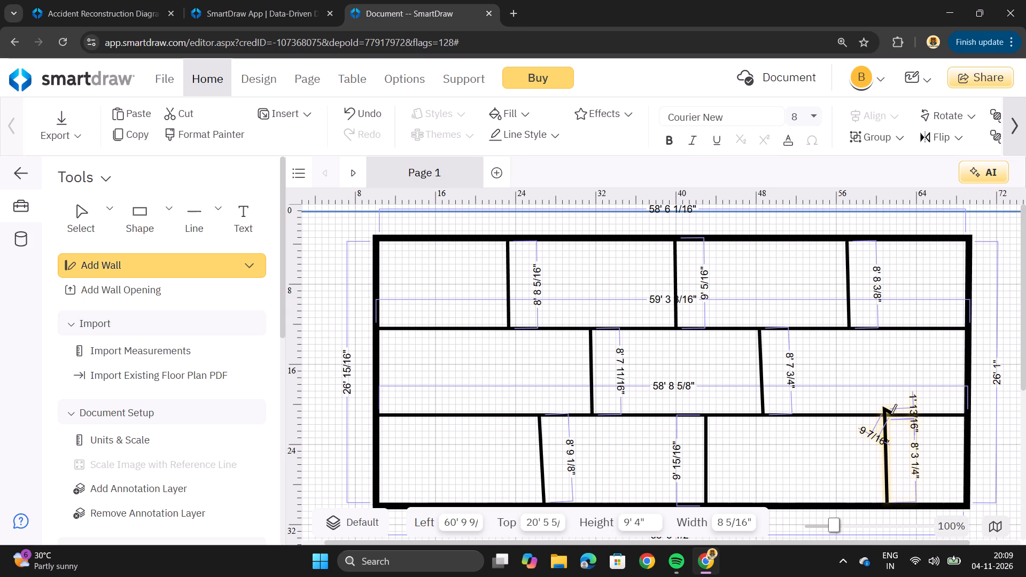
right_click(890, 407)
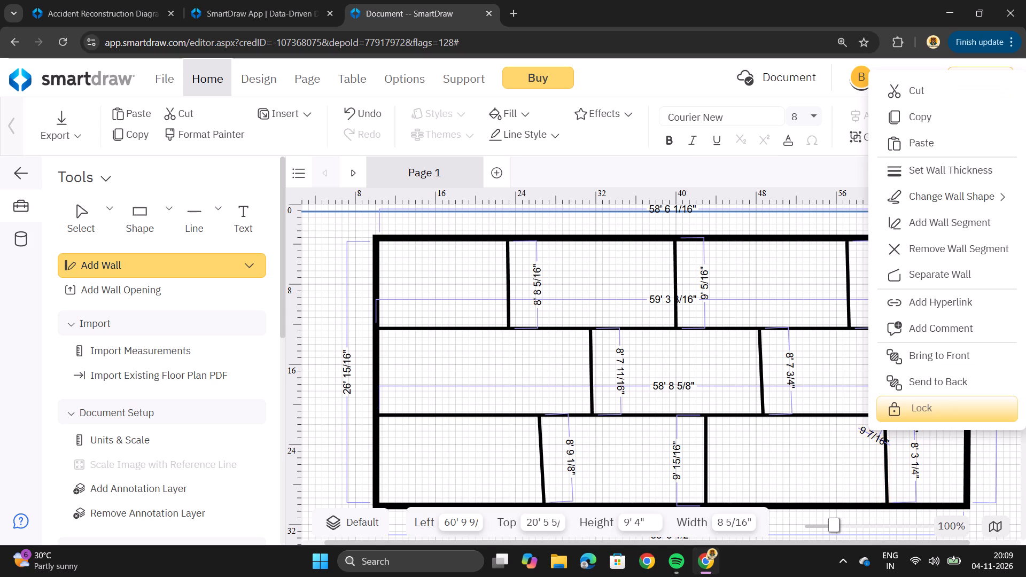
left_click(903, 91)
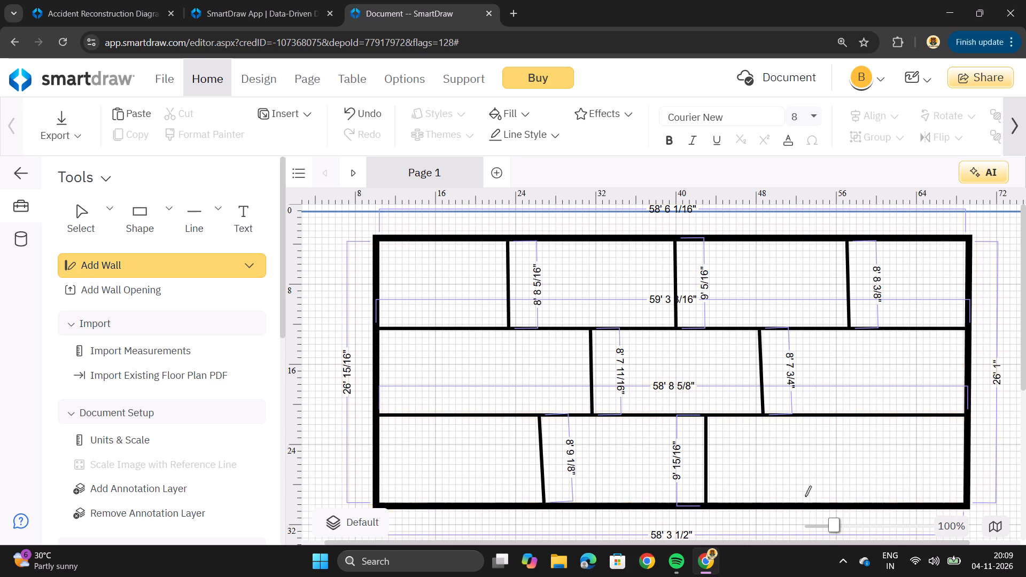
Draw a third vertical interior wall about 8' 9" long across the lower band, making four rooms.
left_click_drag(856, 414, 857, 467)
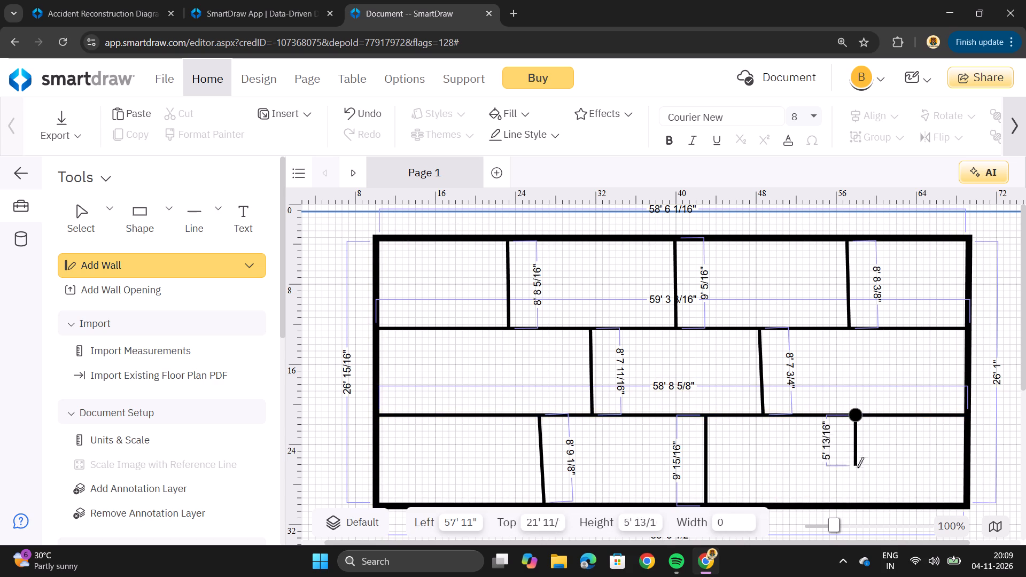
left_click_drag(857, 467, 858, 498)
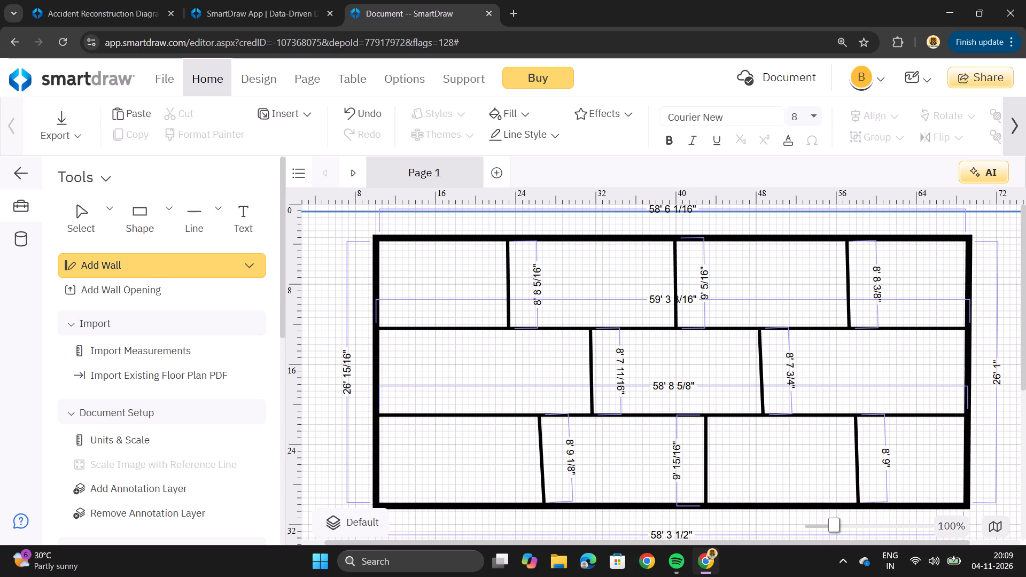
Place two opposite-handed 28" doors in the upper interior wall under the first two upper rooms, leaving about 6' 10" and 7' 5" of wall before them.
scroll(58, 359, "down", 5)
scroll(53, 386, "up", 1)
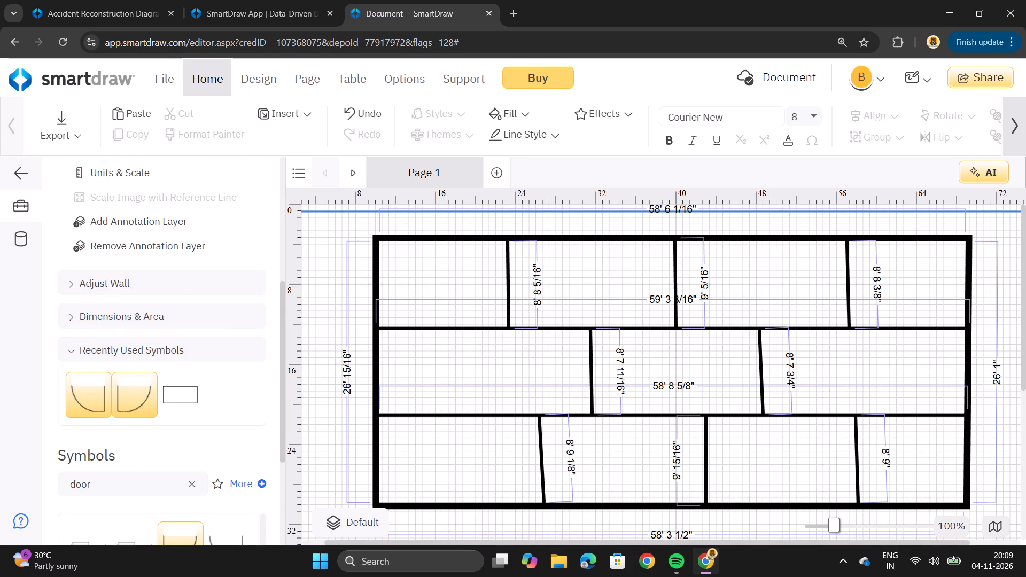
left_click_drag(130, 396, 437, 345)
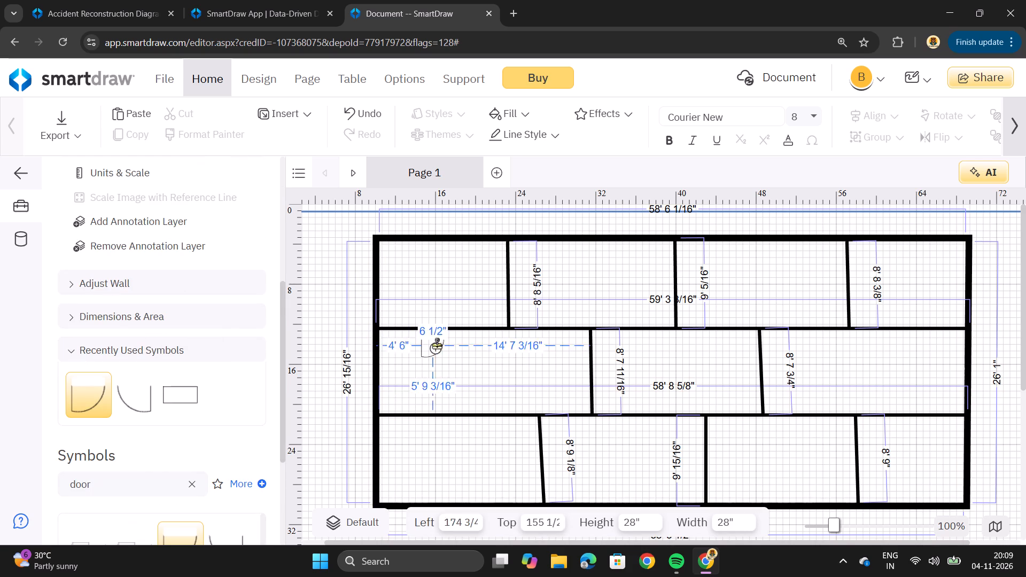
left_click_drag(437, 345, 456, 338)
left_click(450, 269)
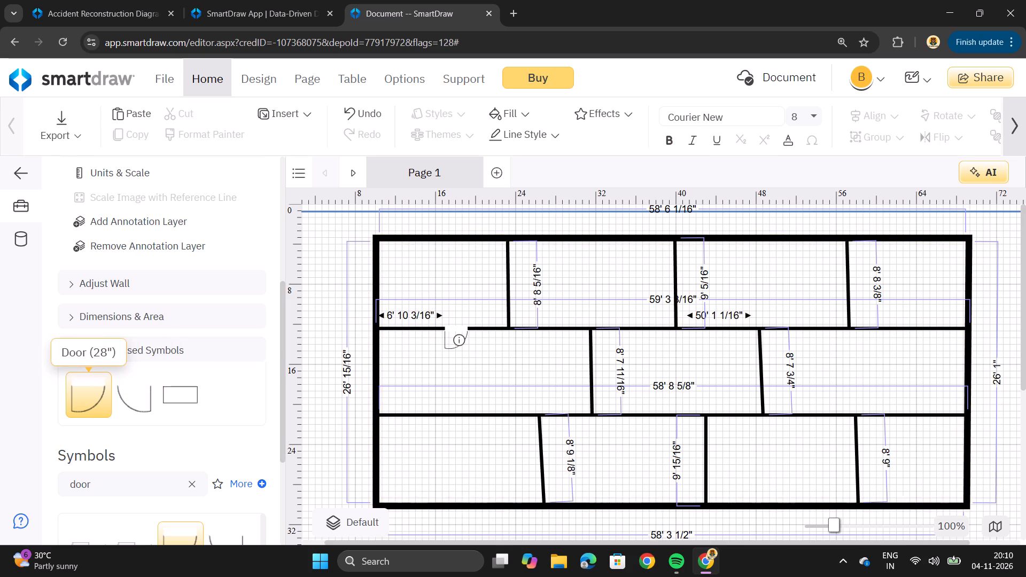
left_click_drag(126, 390, 518, 371)
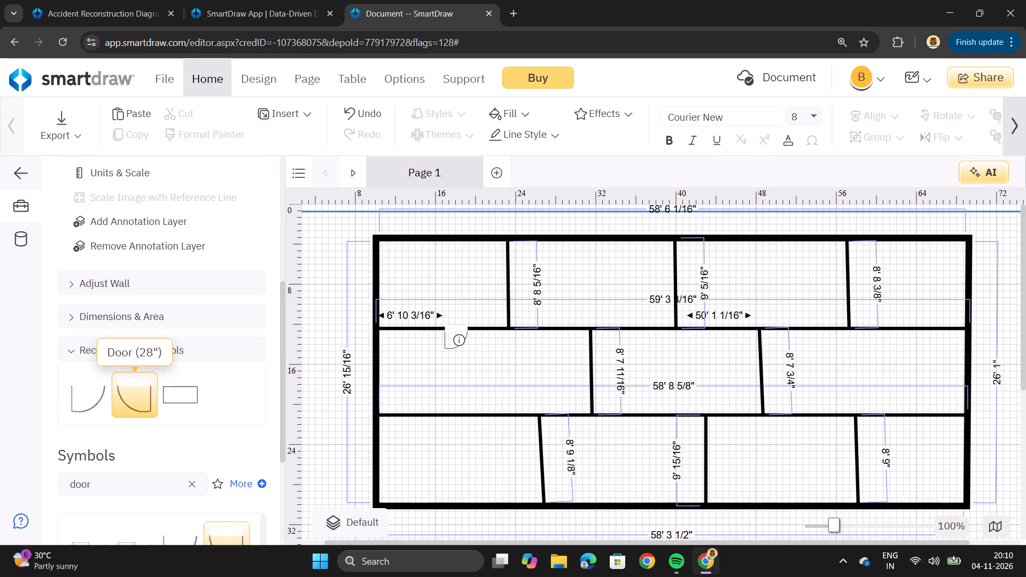
left_click_drag(518, 371, 554, 333)
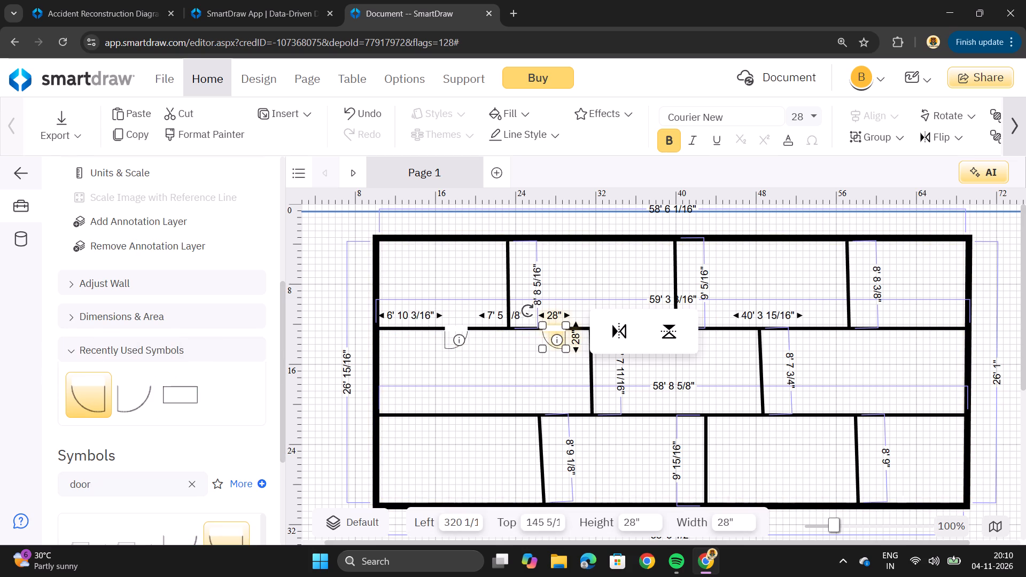
left_click(585, 266)
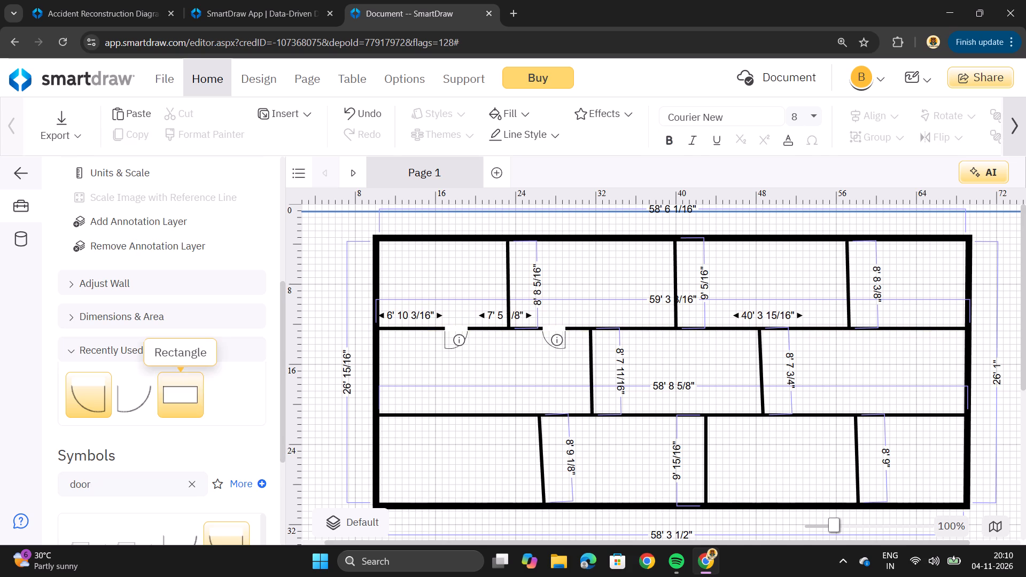
Place two opposite-handed 28" doors in the upper interior wall under the third and fourth upper rooms, about 15' and 16' 4" after the preceding doors.
left_click_drag(140, 403, 576, 361)
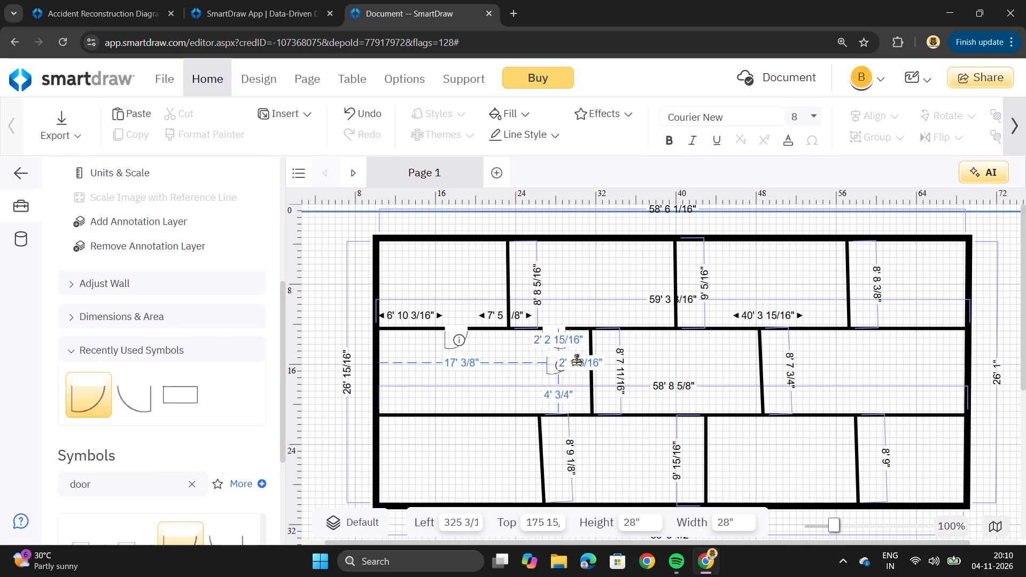
left_click_drag(576, 361, 732, 339)
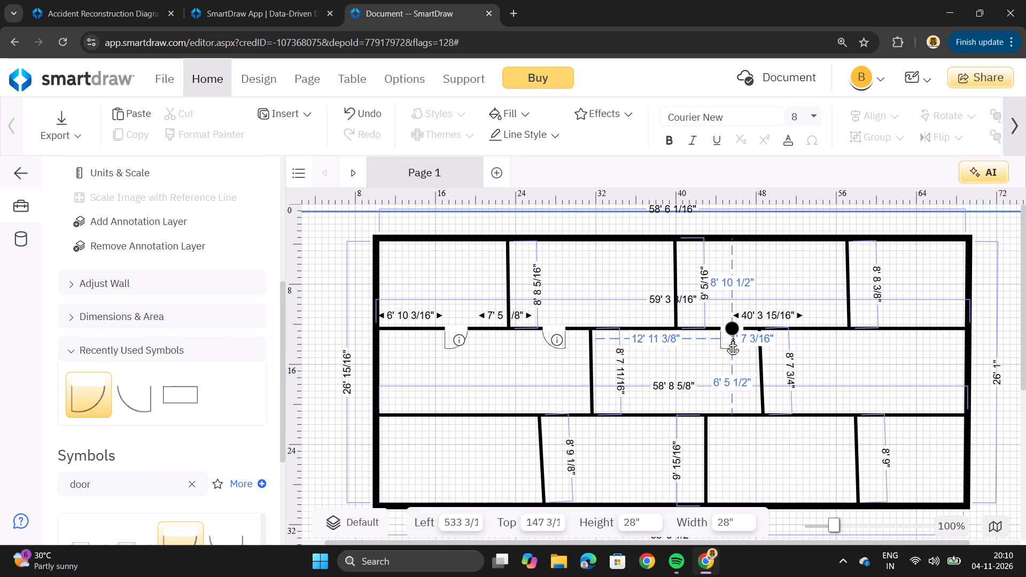
left_click_drag(732, 339, 728, 334)
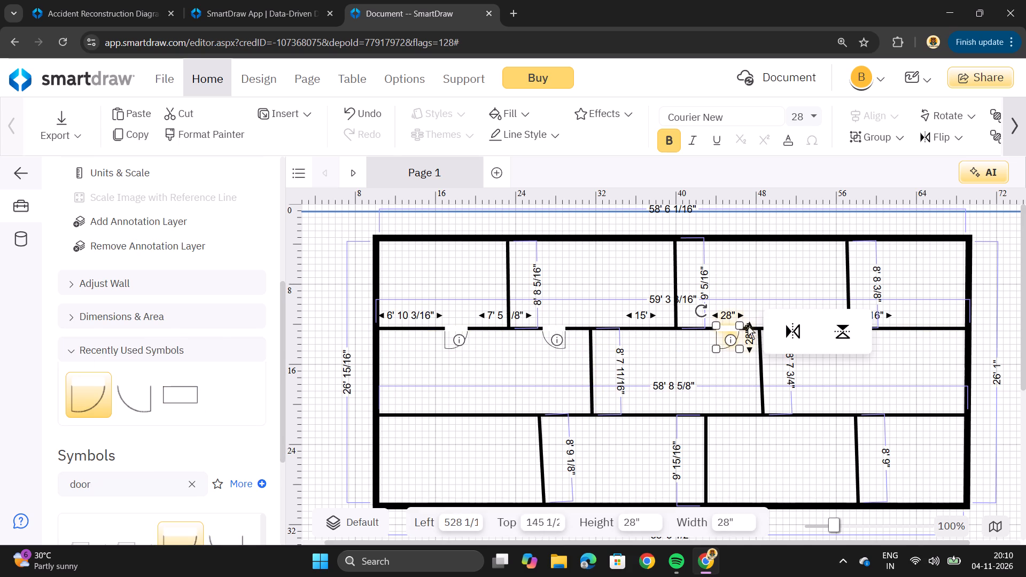
left_click(764, 264)
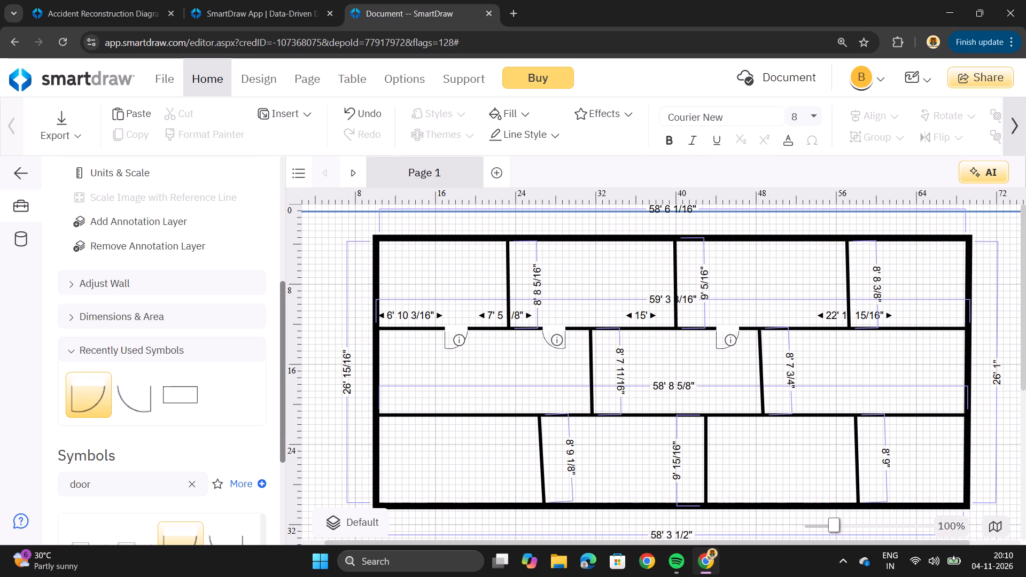
left_click_drag(130, 400, 134, 400)
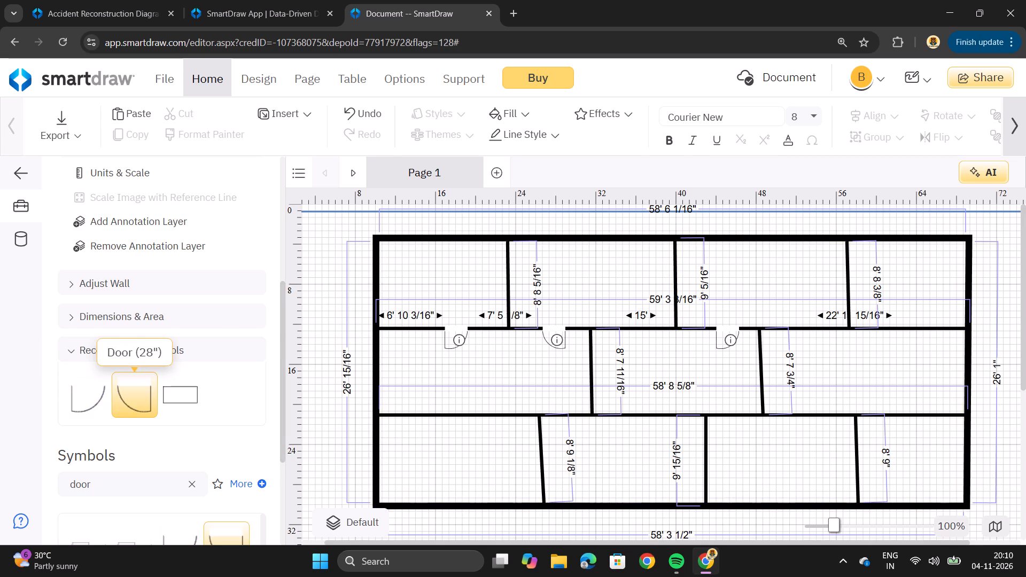
left_click_drag(134, 400, 920, 343)
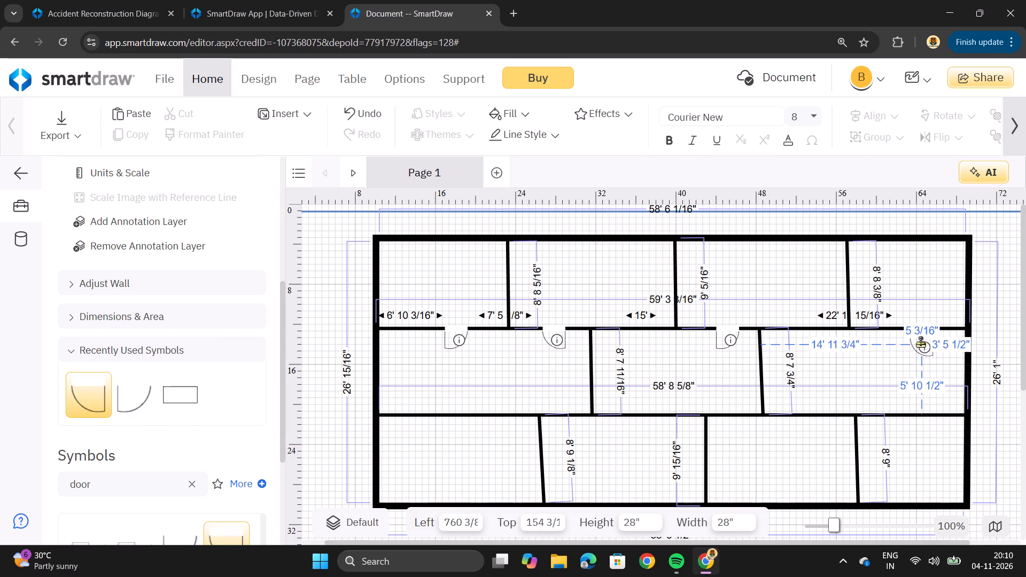
left_click_drag(920, 343, 916, 342)
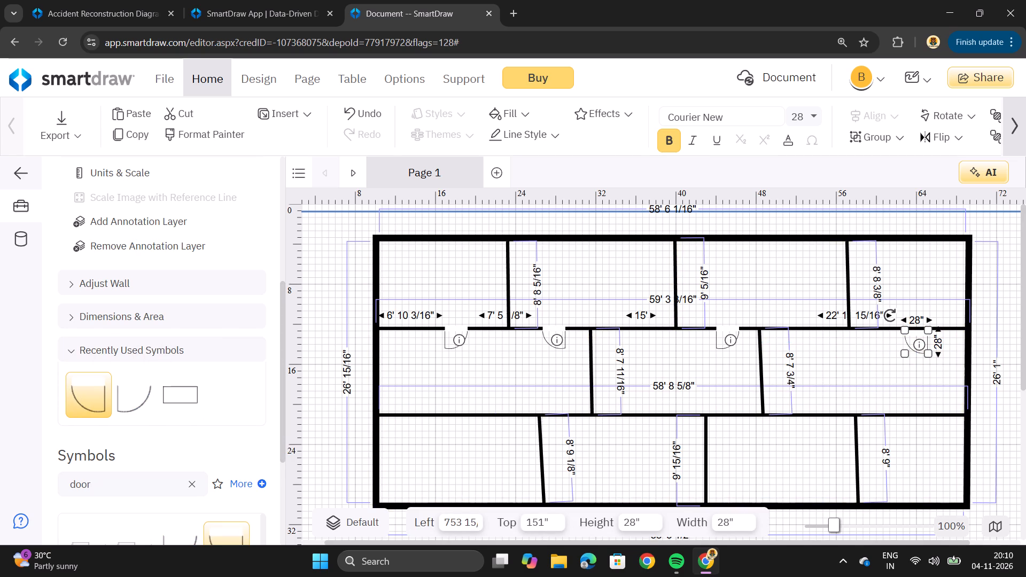
left_click(911, 280)
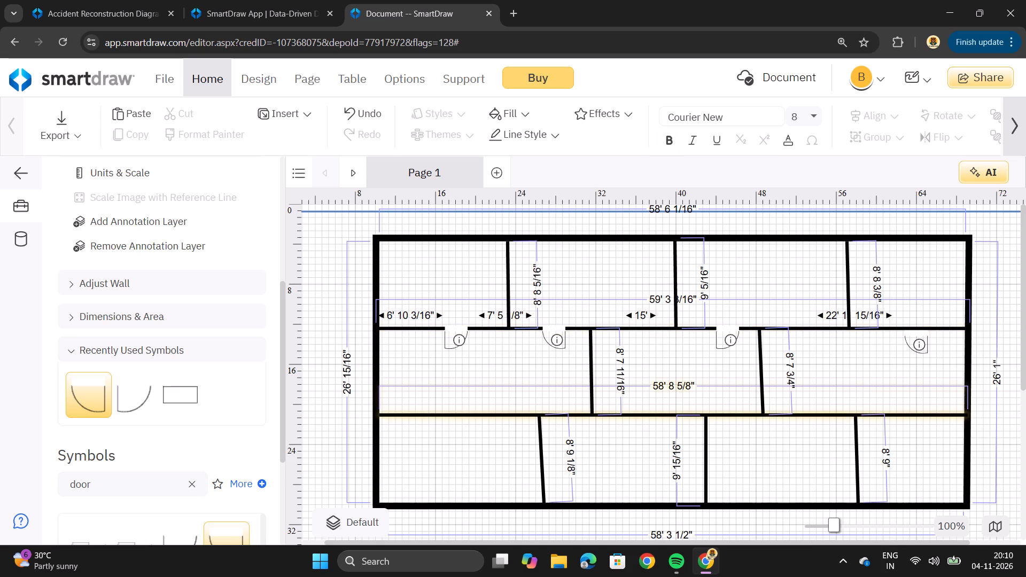
left_click_drag(919, 331, 918, 321)
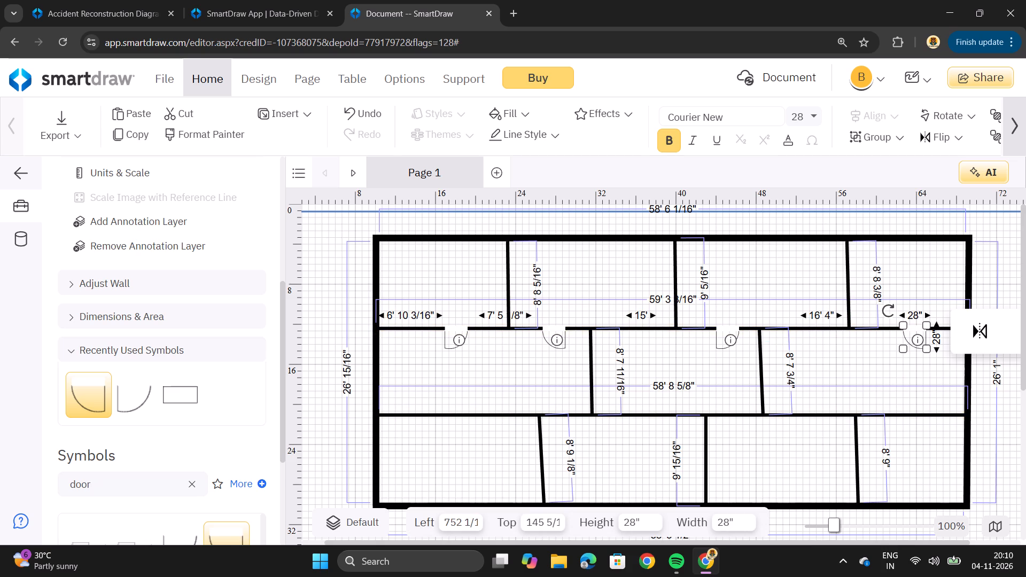
left_click(918, 249)
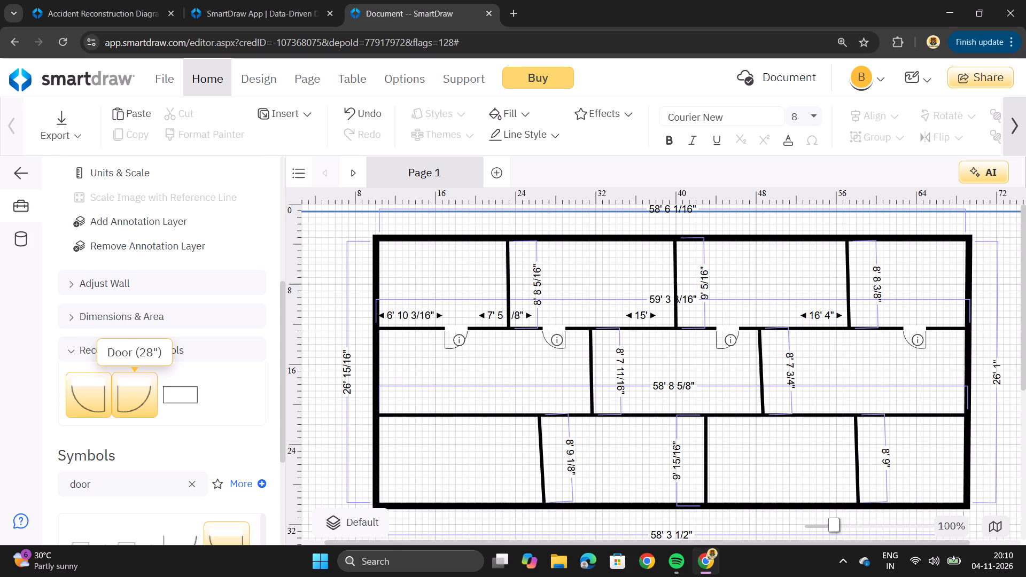
Place a 28" door turned upside down in the lower interior wall under the first middle room, about 6' 5" from the exterior wall.
left_click_drag(137, 394, 410, 374)
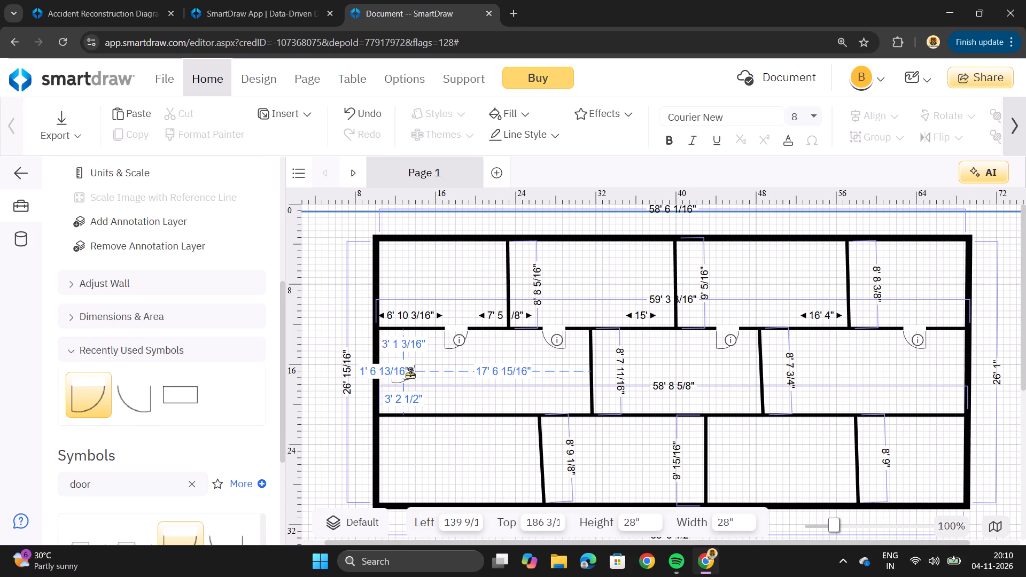
left_click_drag(410, 374, 436, 384)
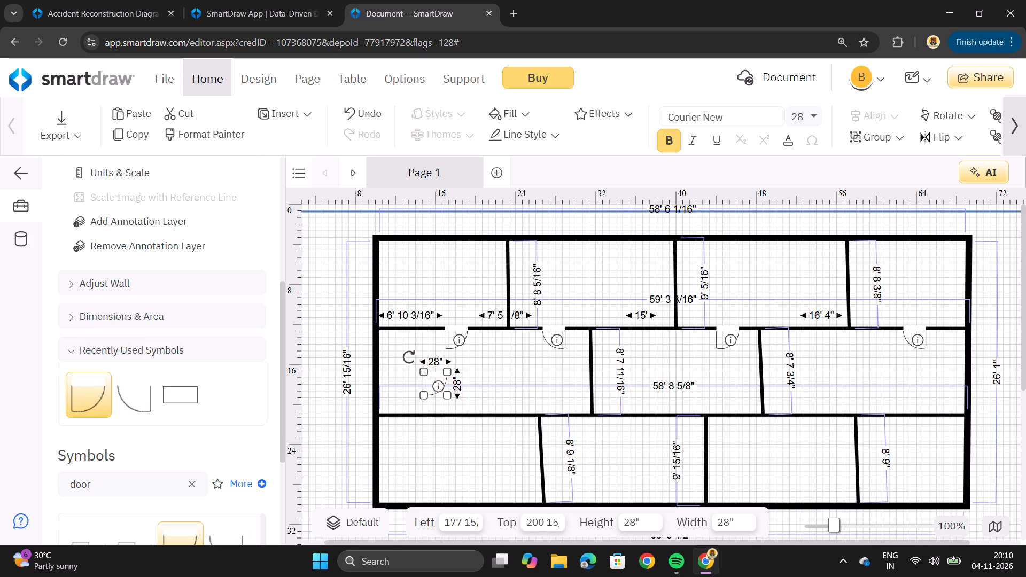
left_click_drag(407, 352, 485, 372)
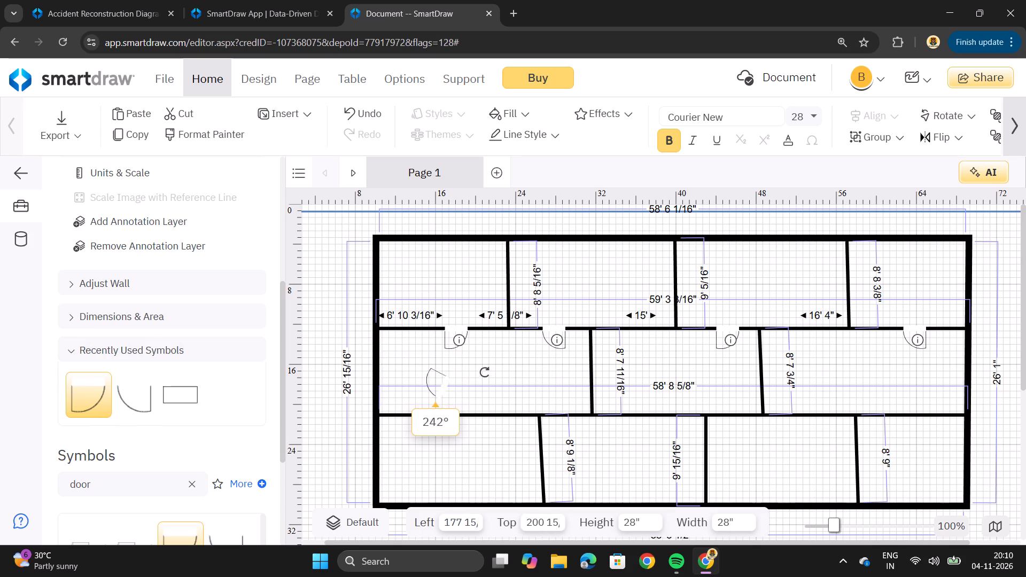
left_click_drag(485, 372, 495, 430)
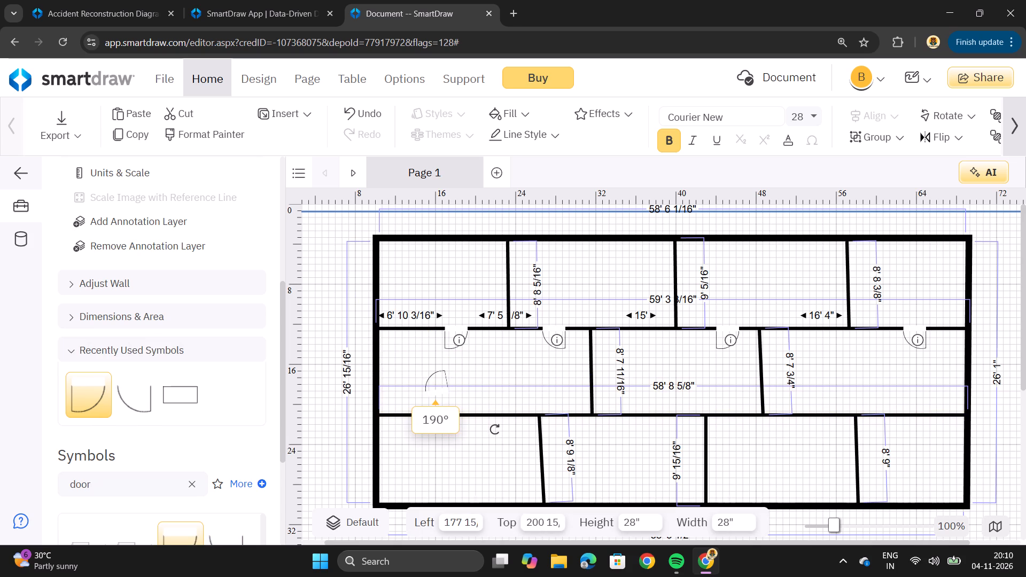
left_click_drag(495, 430, 494, 435)
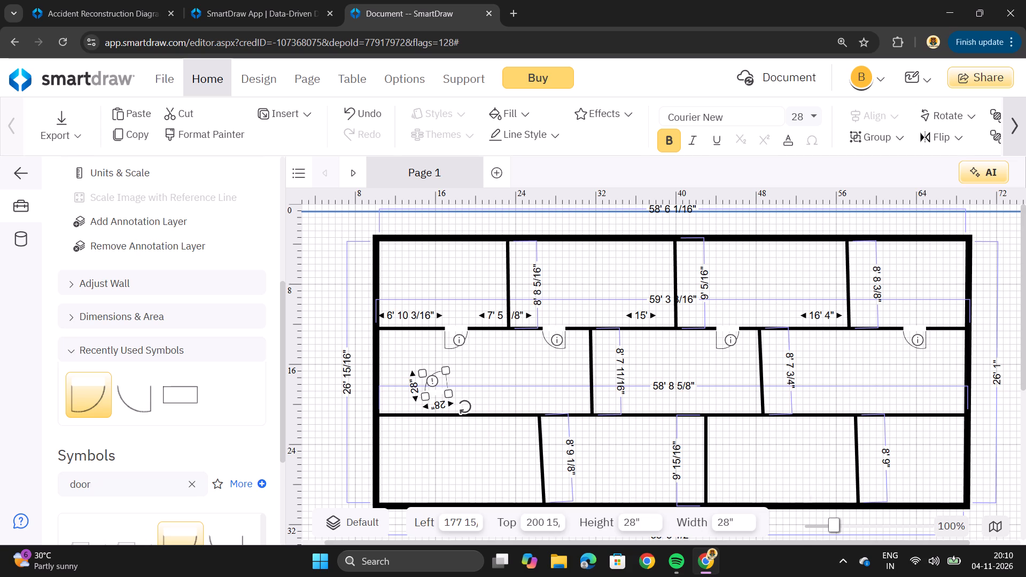
left_click_drag(444, 388, 460, 403)
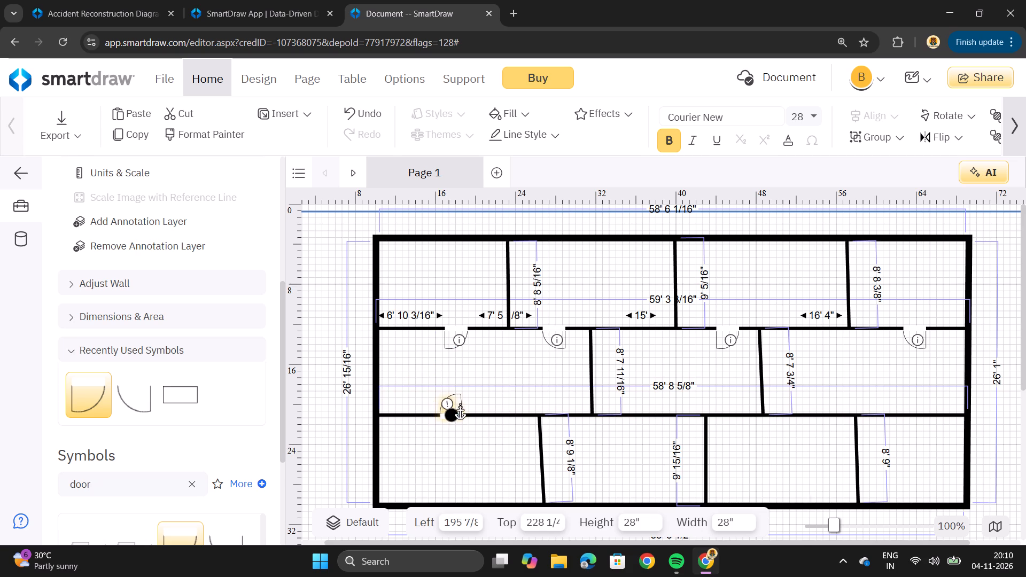
left_click_drag(460, 403, 463, 404)
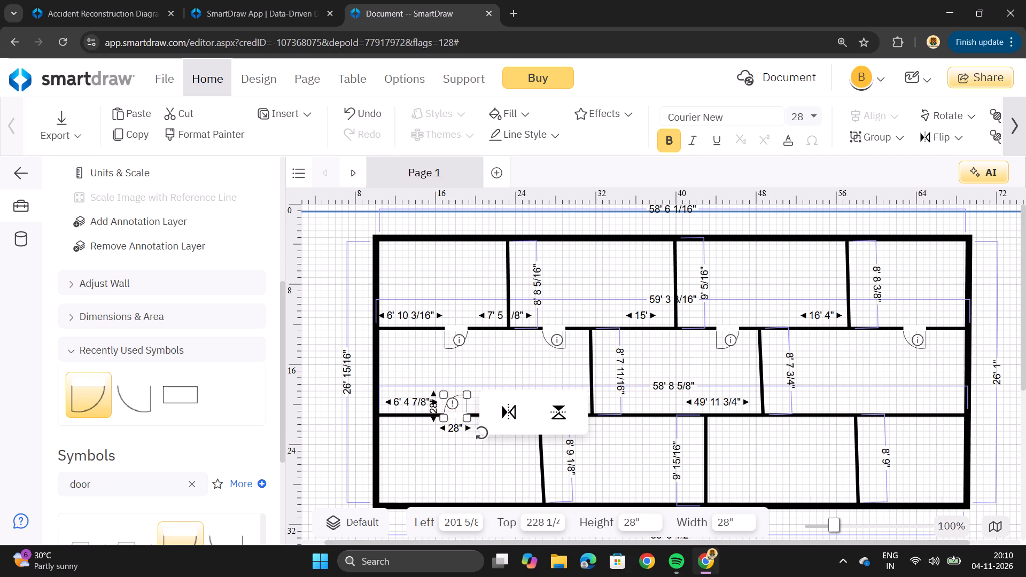
left_click(508, 350)
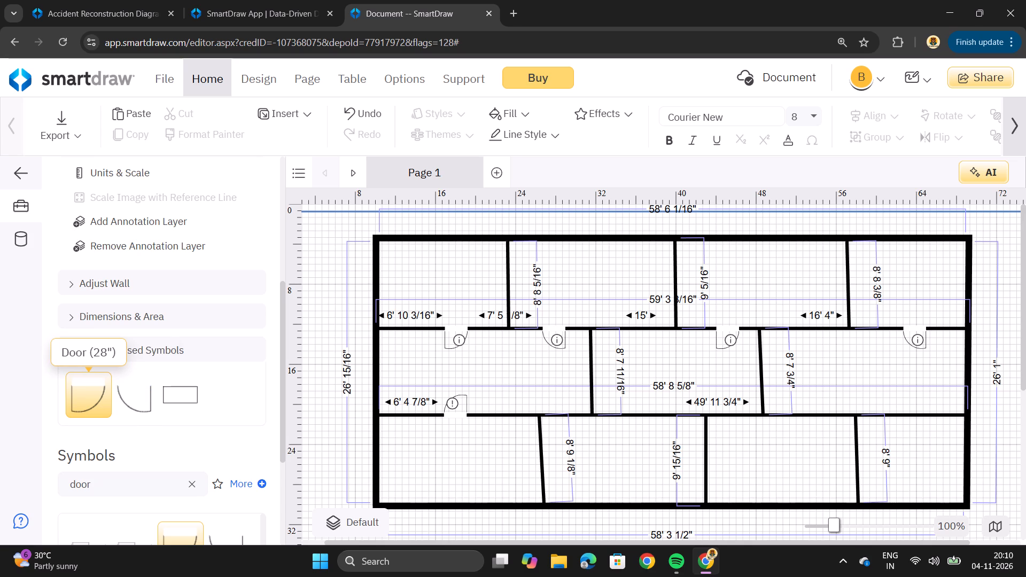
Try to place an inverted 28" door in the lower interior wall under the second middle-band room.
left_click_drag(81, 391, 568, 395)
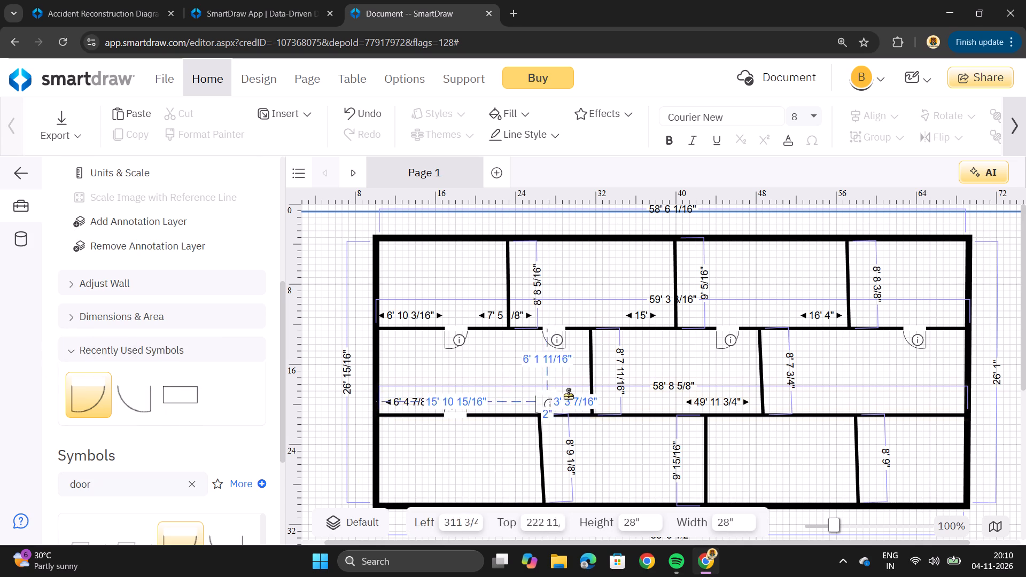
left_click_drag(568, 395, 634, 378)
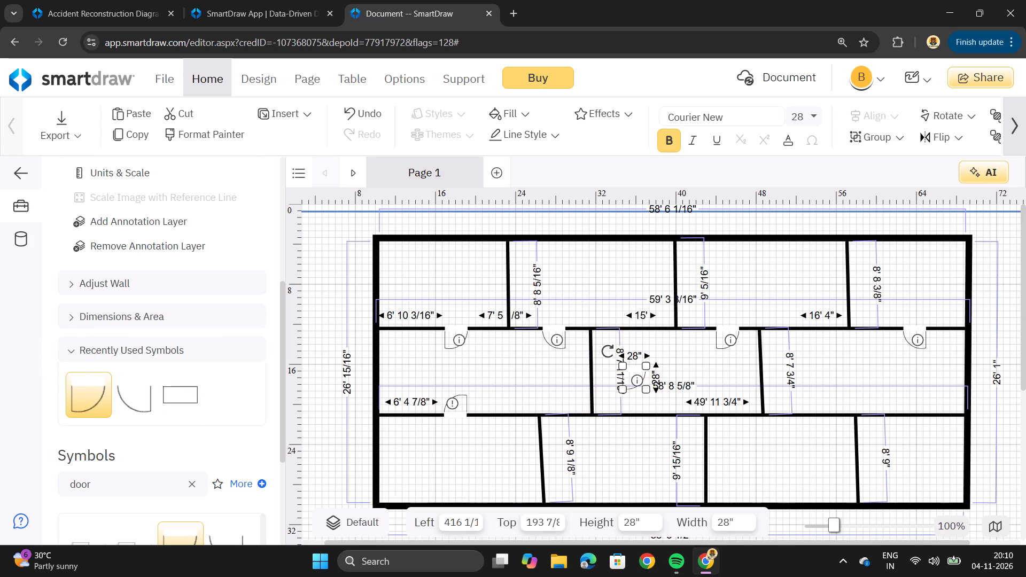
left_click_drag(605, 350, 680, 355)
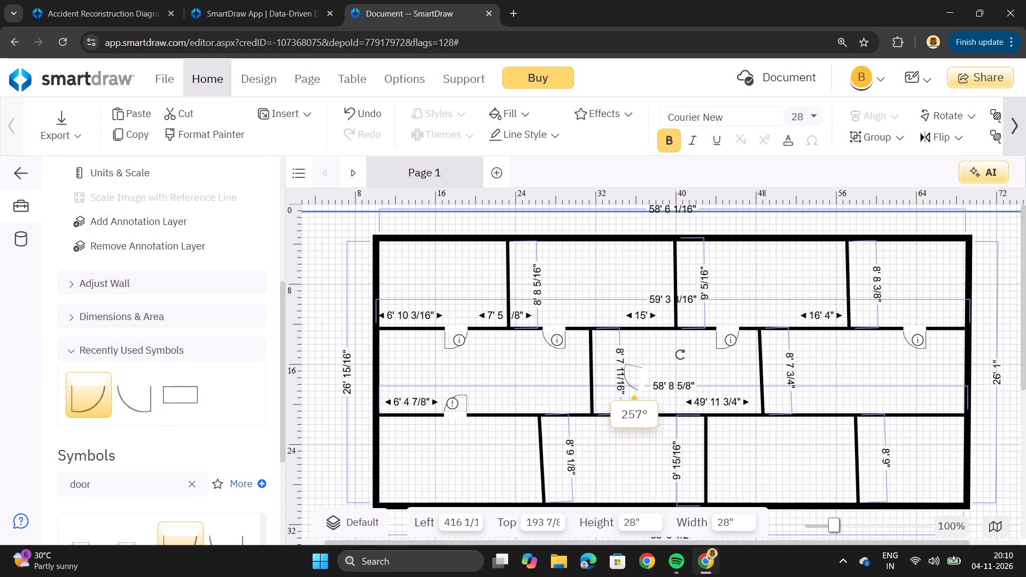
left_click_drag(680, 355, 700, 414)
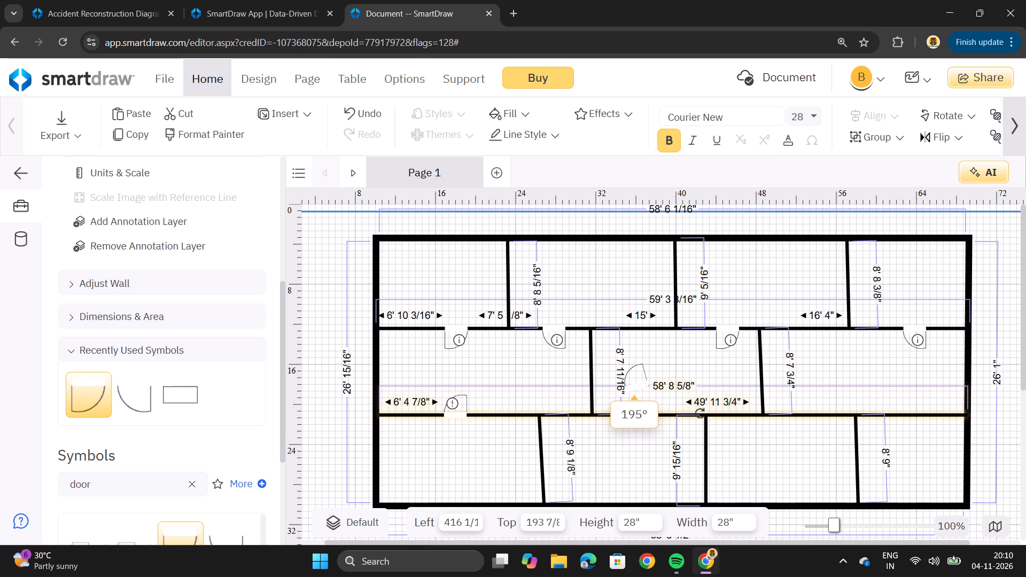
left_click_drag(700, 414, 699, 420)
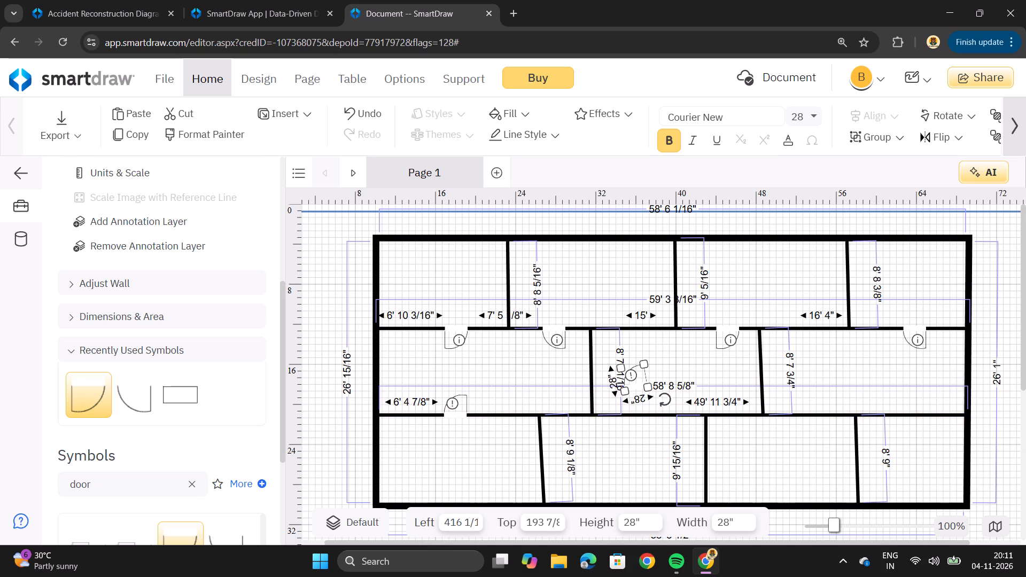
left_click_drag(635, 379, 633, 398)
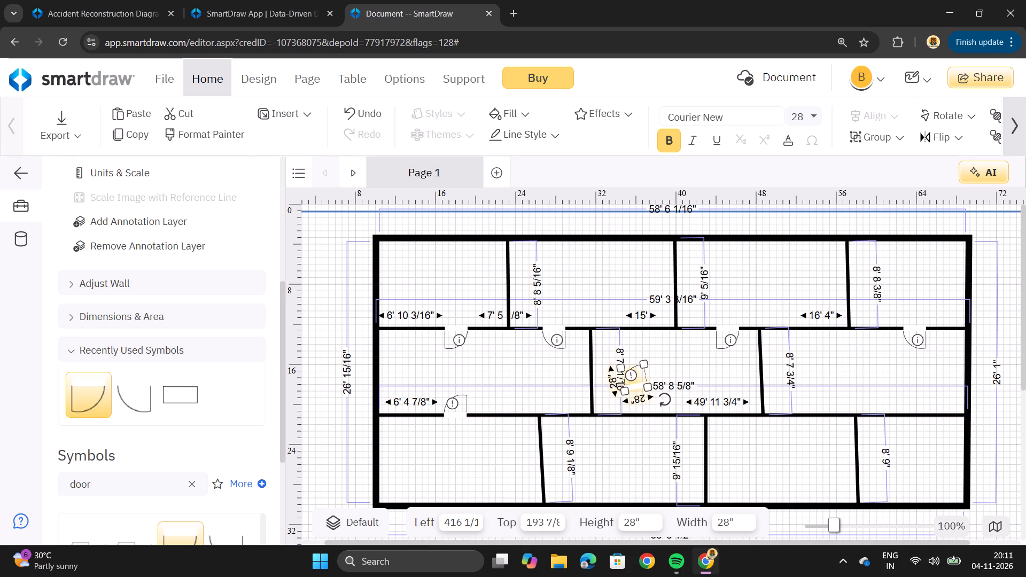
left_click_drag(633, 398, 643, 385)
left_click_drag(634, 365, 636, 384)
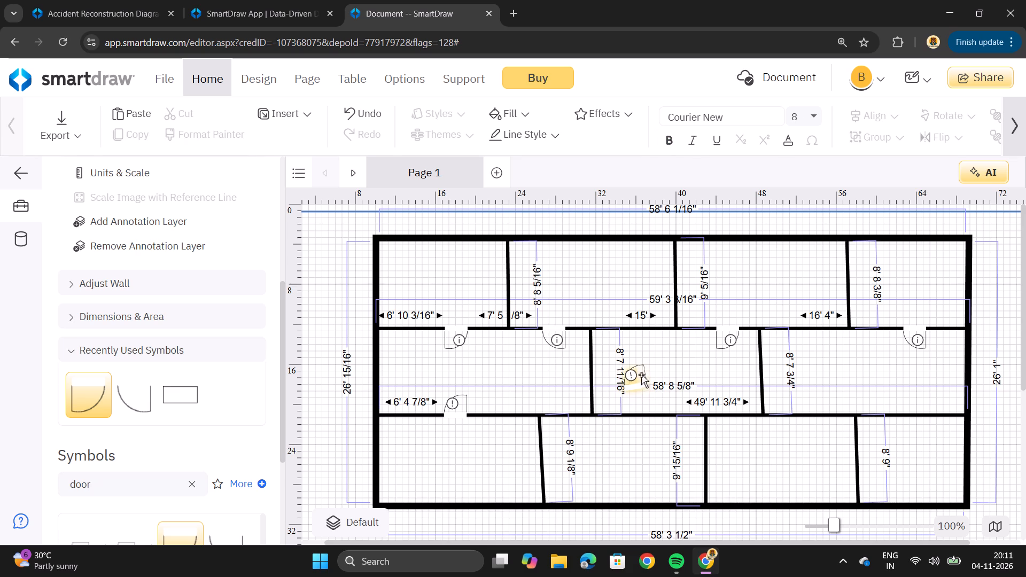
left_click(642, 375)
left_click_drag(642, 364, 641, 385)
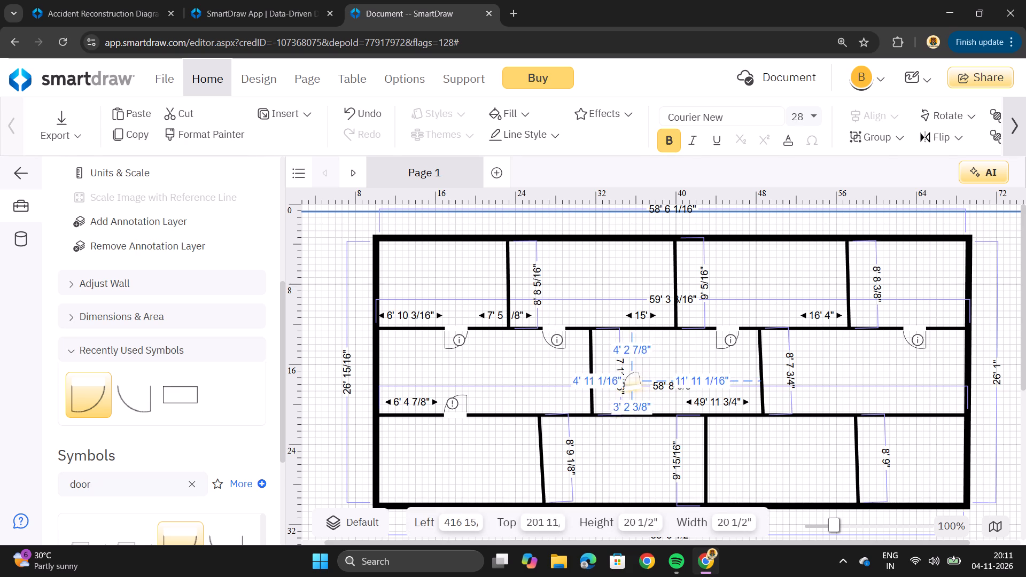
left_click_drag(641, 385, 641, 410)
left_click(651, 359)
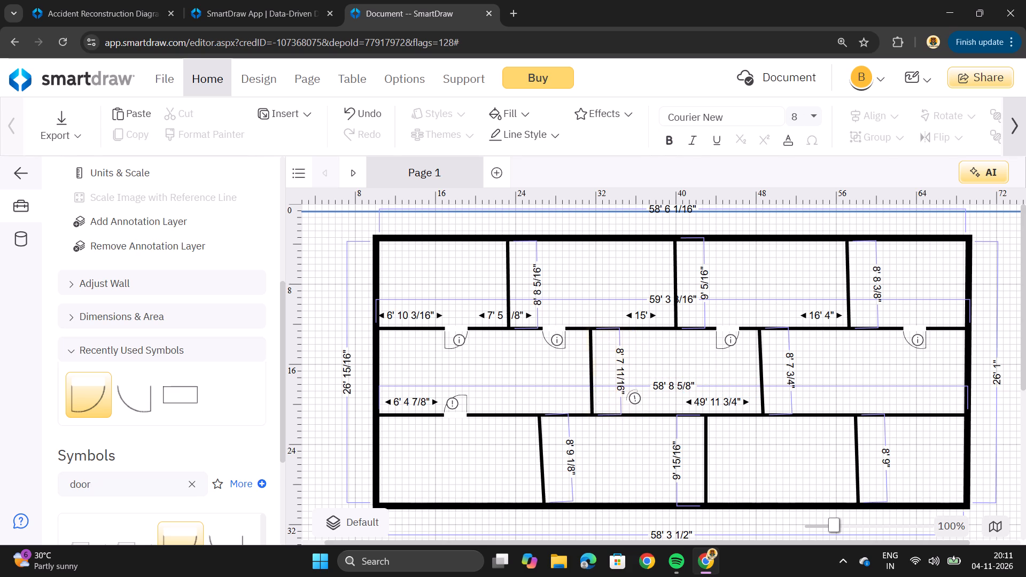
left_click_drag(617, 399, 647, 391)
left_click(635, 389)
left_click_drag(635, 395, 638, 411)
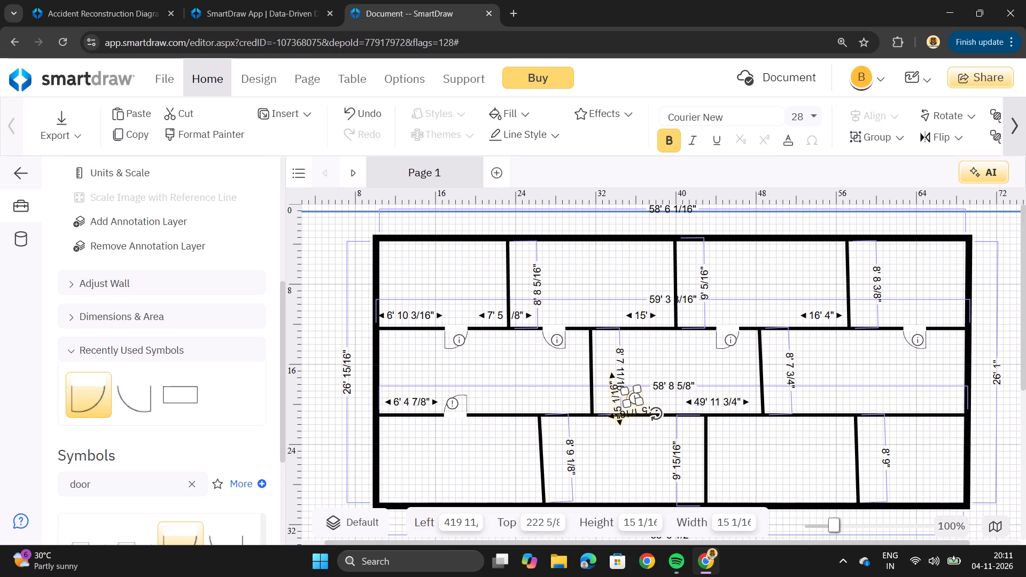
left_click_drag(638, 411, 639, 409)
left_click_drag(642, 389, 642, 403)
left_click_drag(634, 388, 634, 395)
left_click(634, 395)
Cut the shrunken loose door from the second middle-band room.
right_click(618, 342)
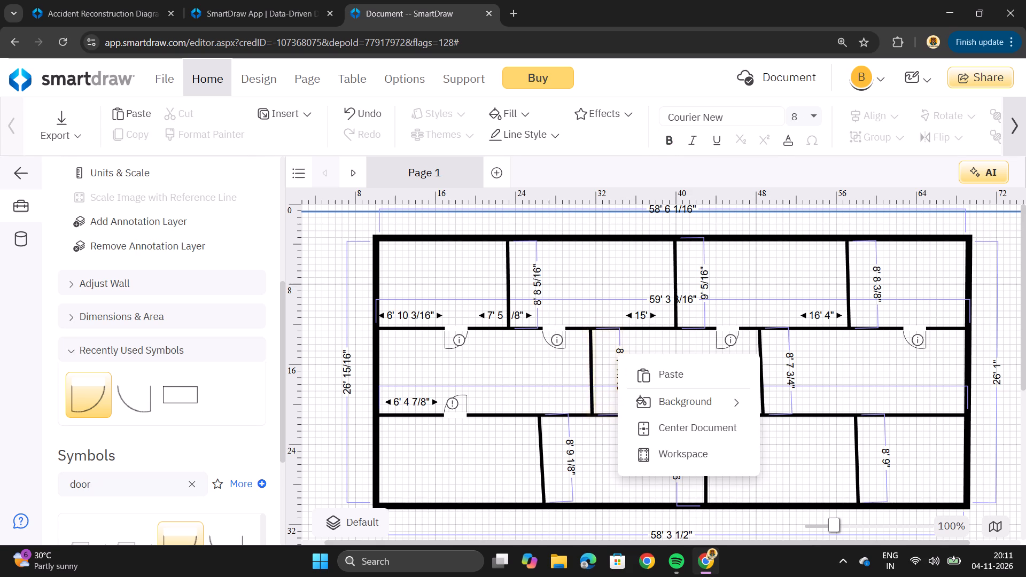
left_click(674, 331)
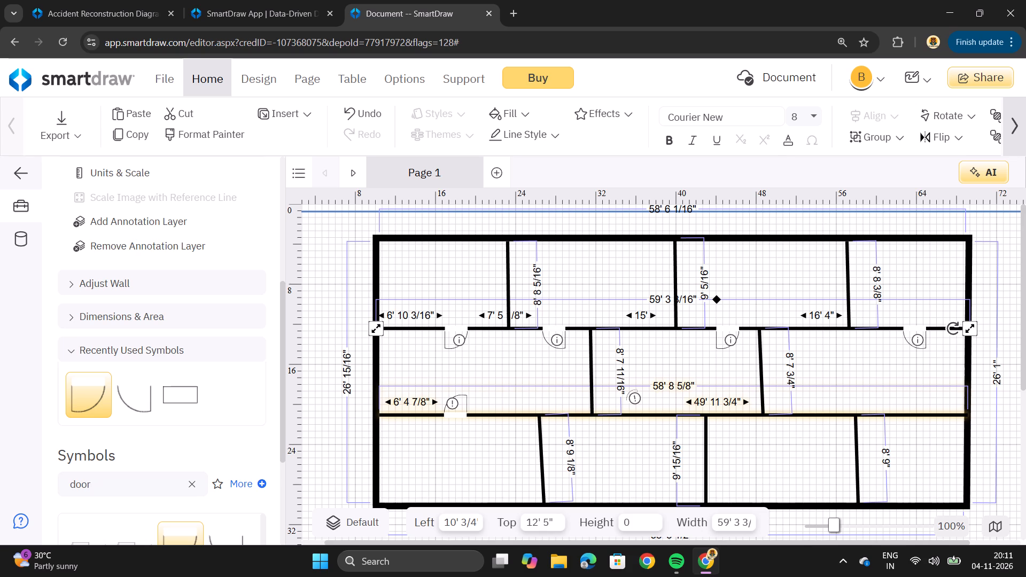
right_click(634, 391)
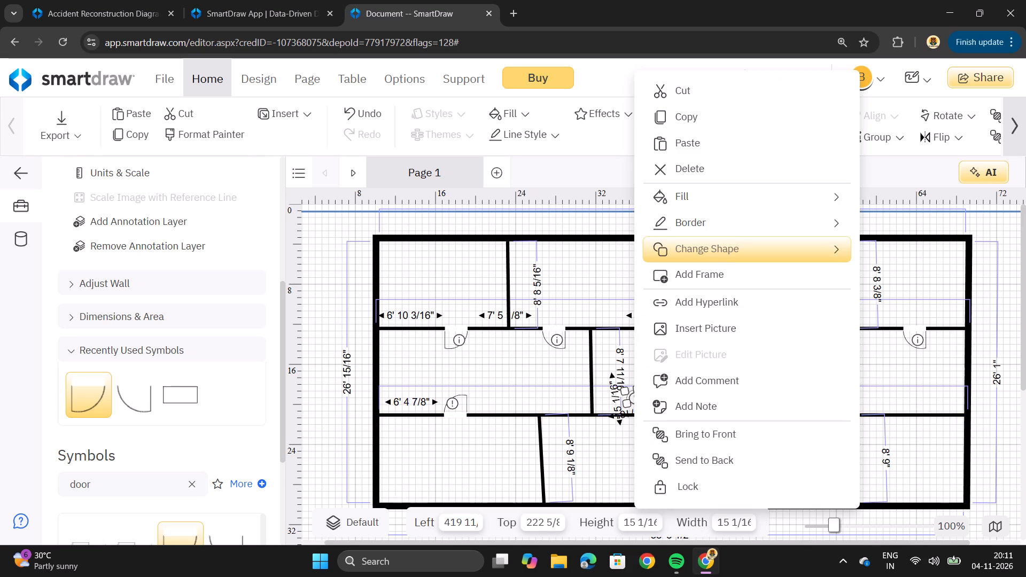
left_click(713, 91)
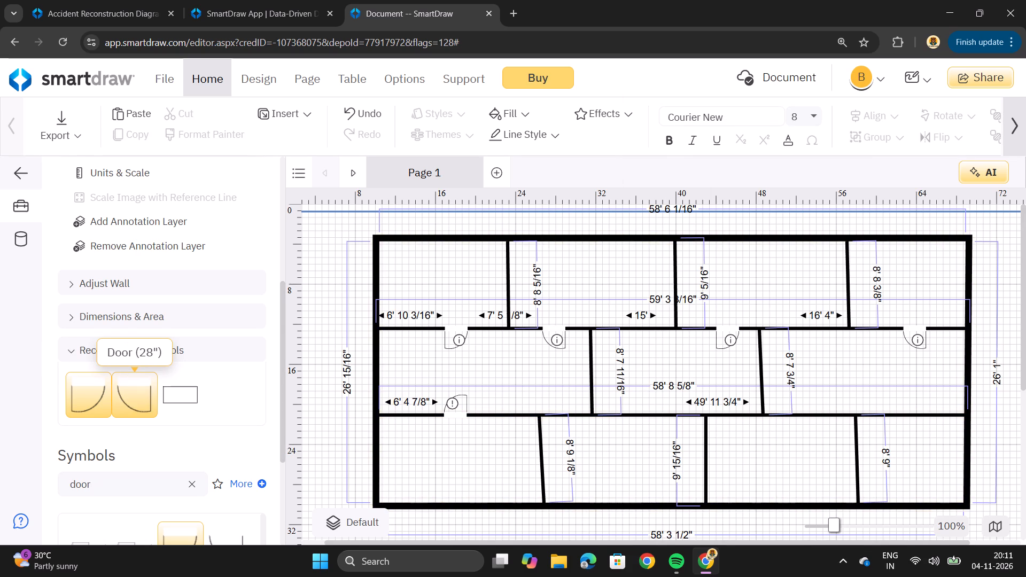
Place a door rotated about 270° and enlarged to about 40" in the west exterior wall at the middle band, about 11' 6" below the upper corner.
left_click_drag(125, 389, 338, 370)
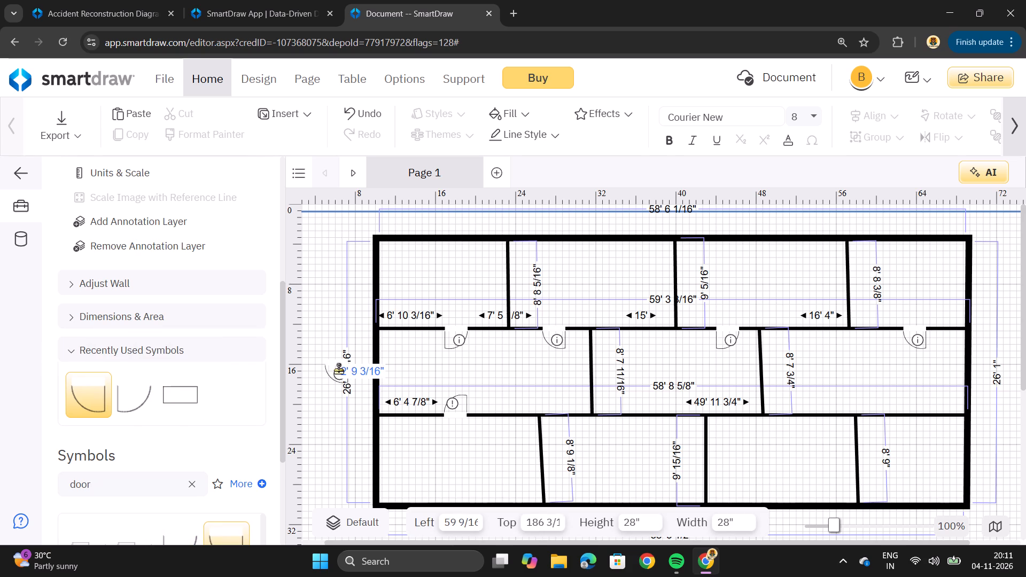
left_click_drag(338, 370, 334, 366)
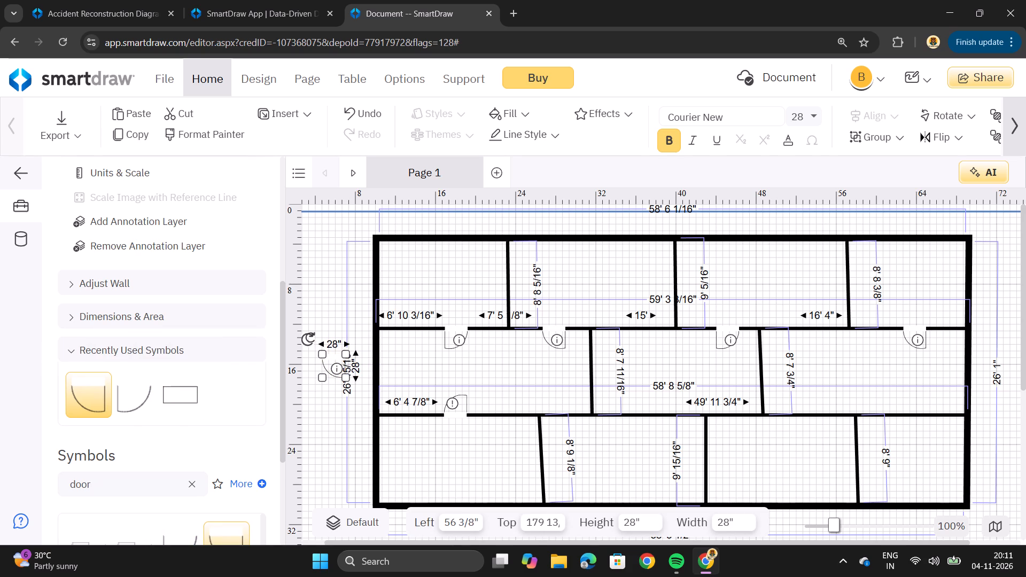
left_click_drag(310, 338, 377, 335)
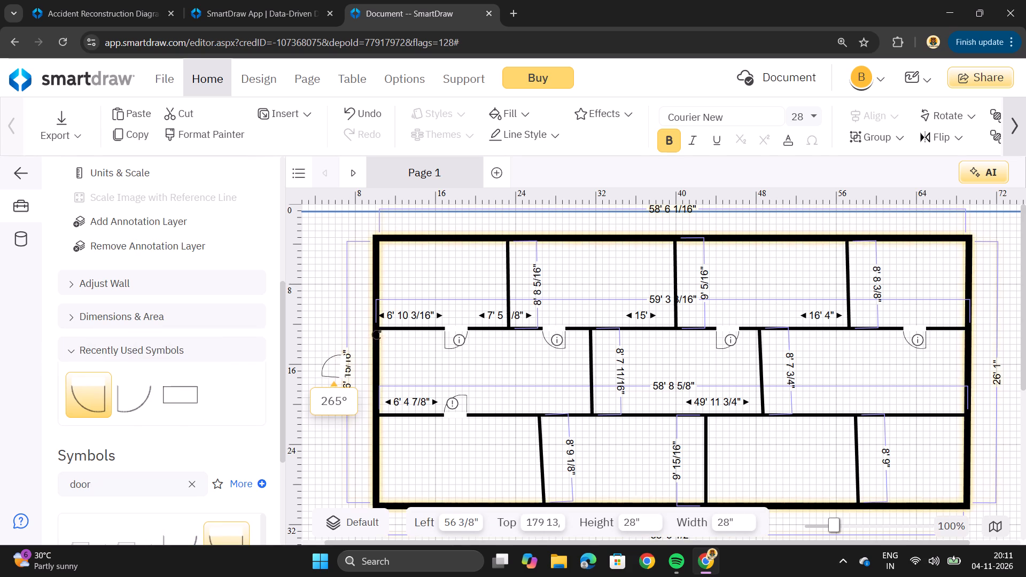
left_click_drag(377, 335, 377, 332)
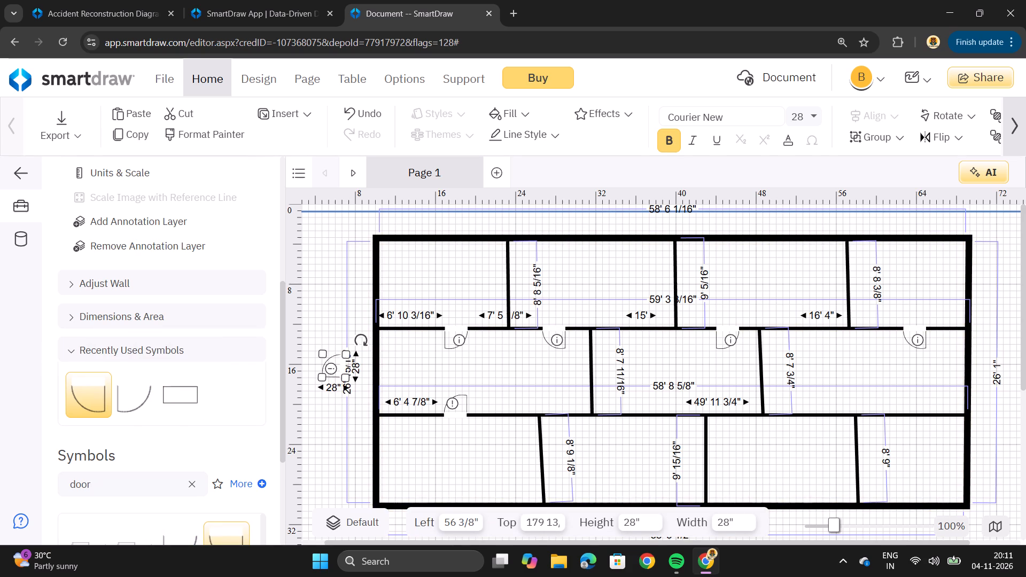
left_click_drag(324, 373, 315, 384)
left_click_drag(323, 373, 316, 387)
left_click_drag(331, 372, 357, 374)
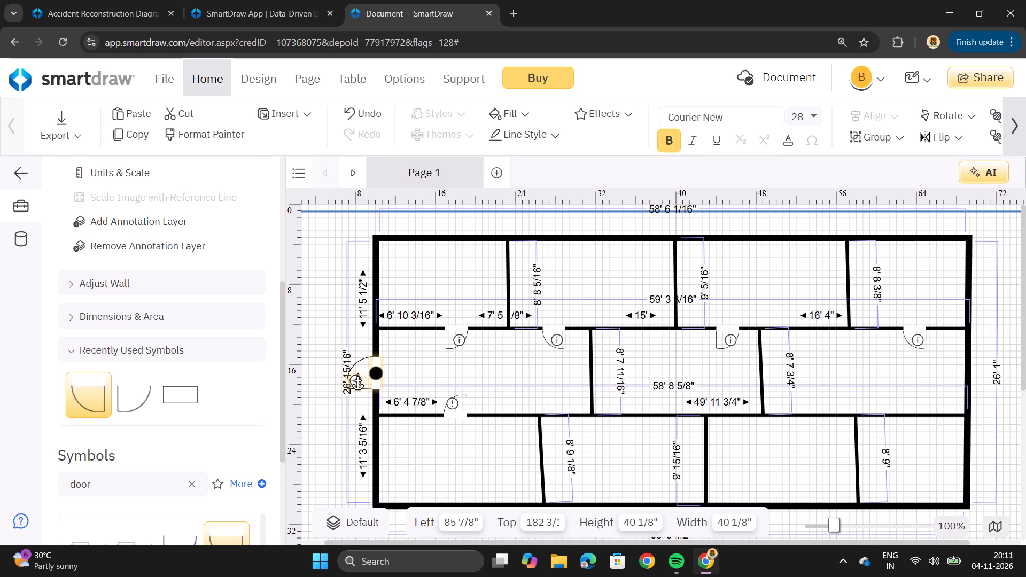
left_click_drag(357, 374, 357, 375)
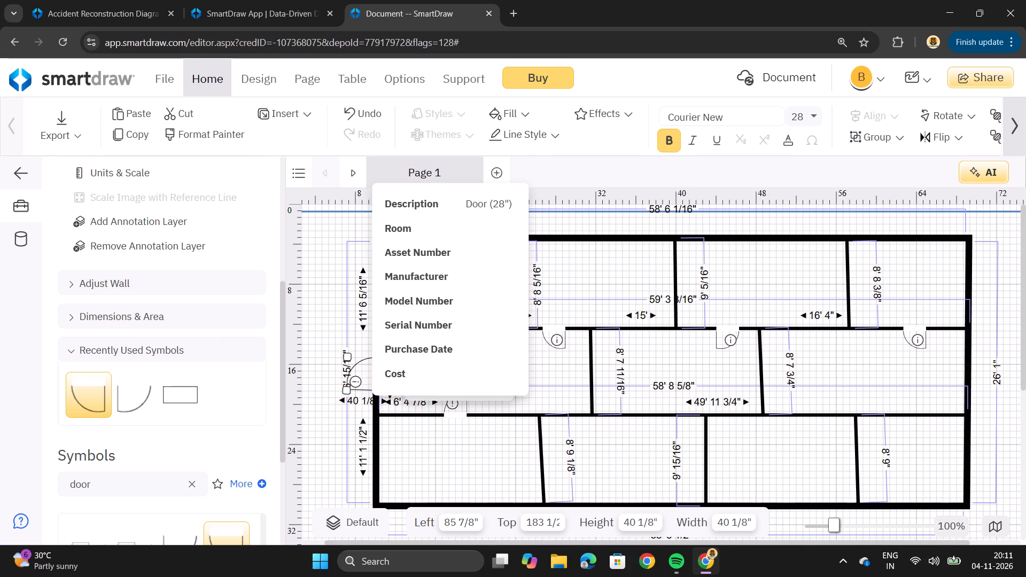
left_click(333, 291)
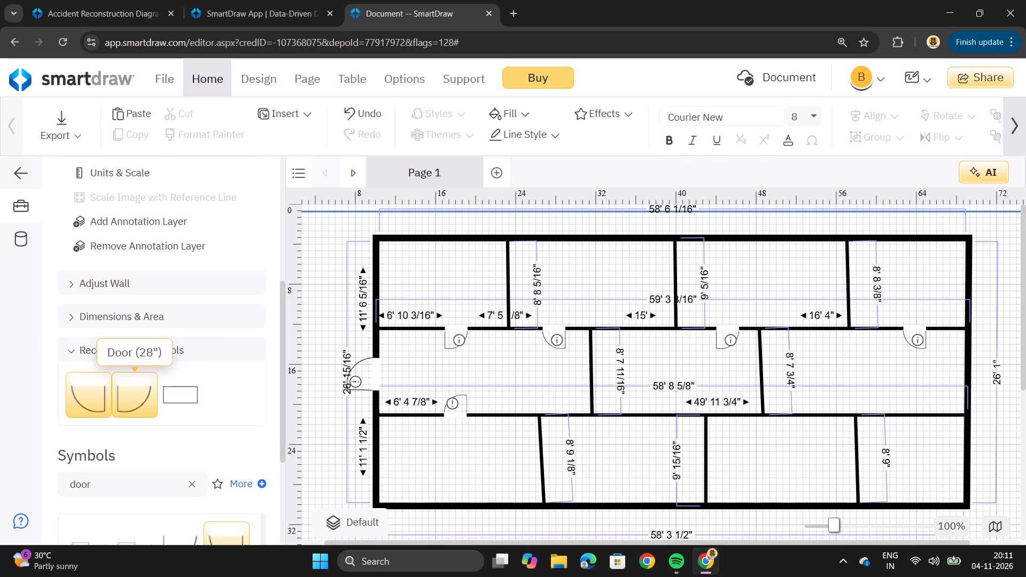
Place a 28" door rotated about 270° in the first middle-band partition, swinging into the first room.
left_click_drag(153, 402, 502, 395)
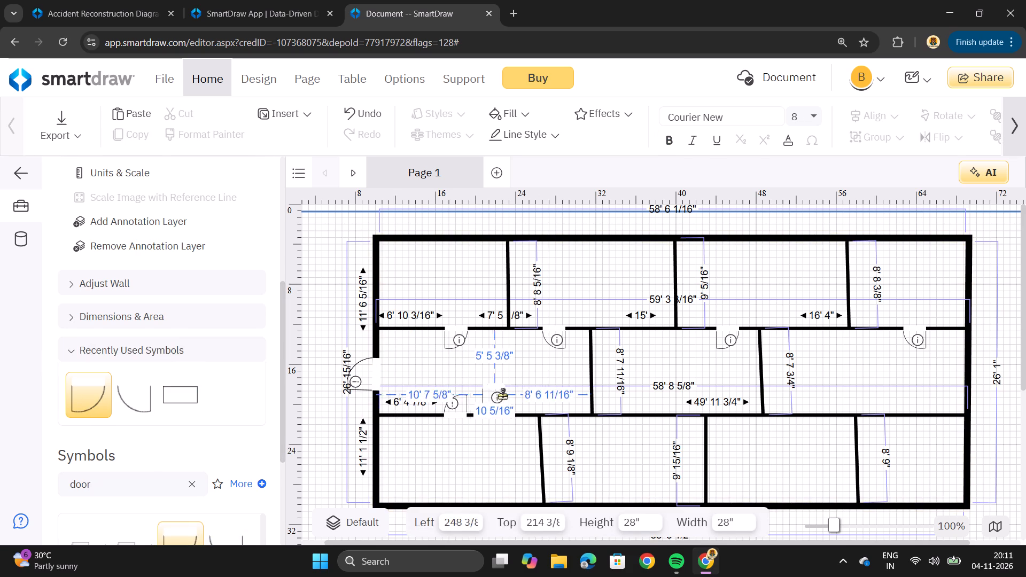
left_click_drag(502, 395, 557, 375)
left_click_drag(528, 349, 539, 340)
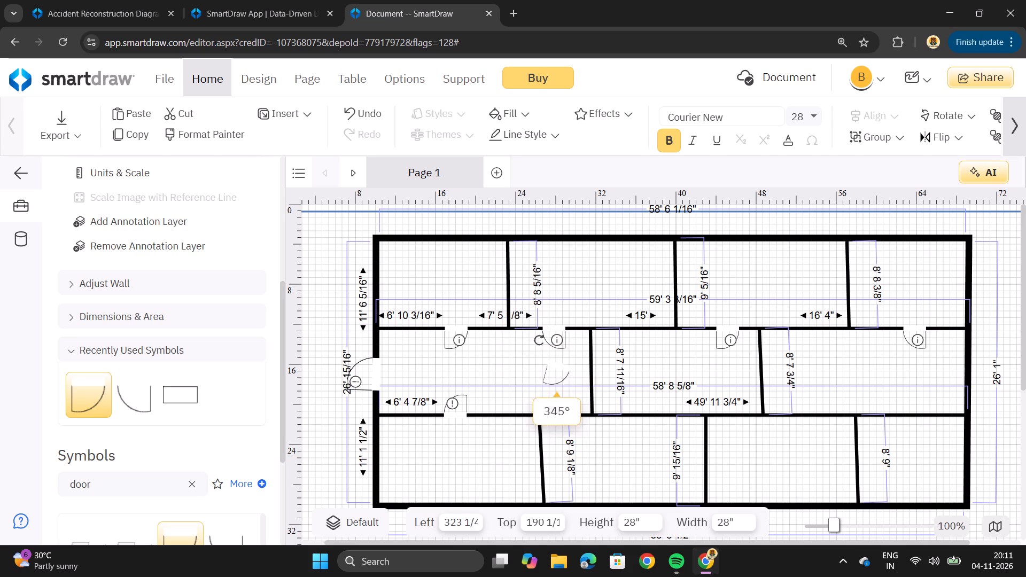
left_click_drag(539, 340, 581, 346)
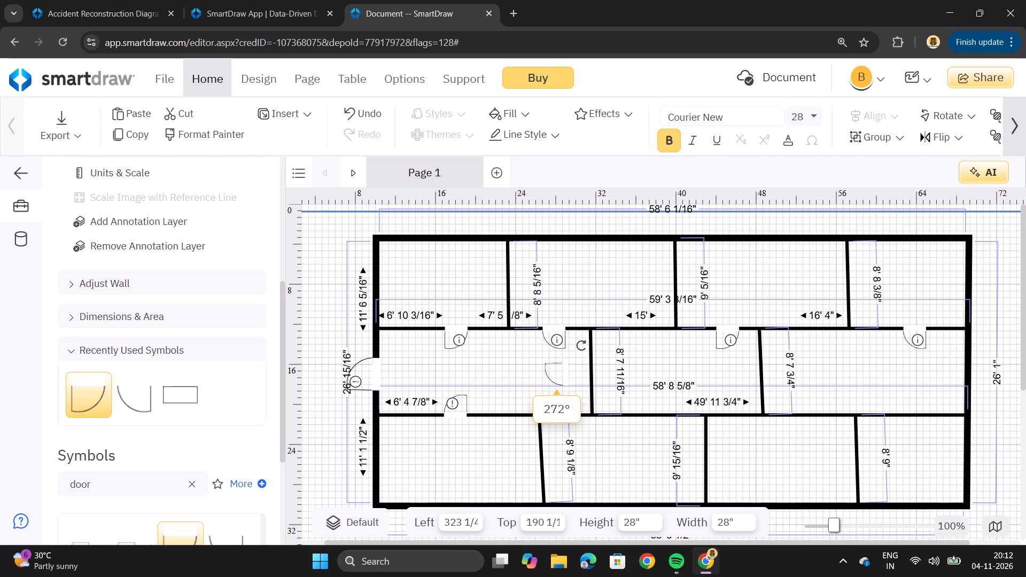
left_click_drag(581, 346, 582, 347)
left_click_drag(564, 370, 566, 369)
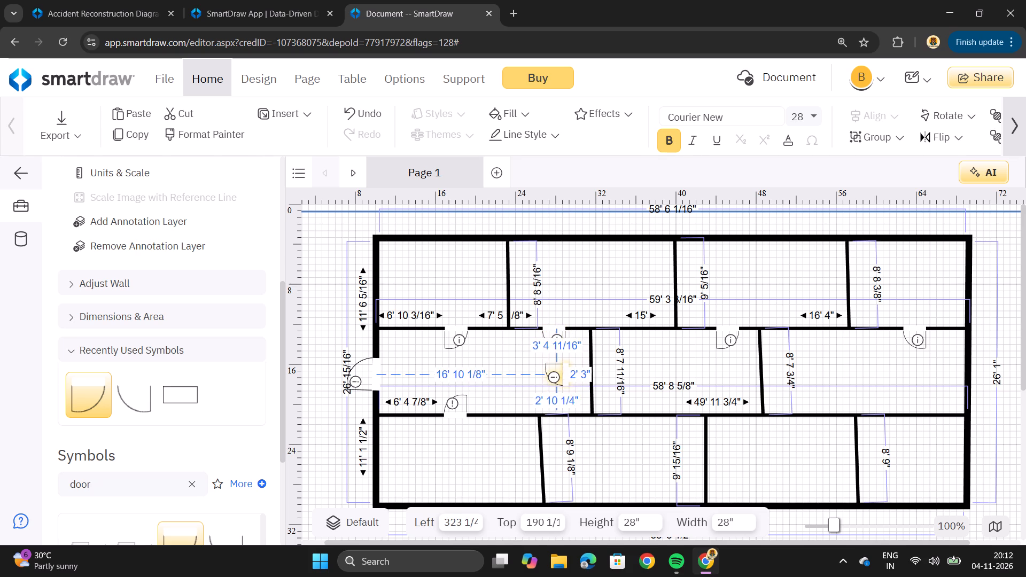
left_click_drag(566, 369, 589, 364)
left_click(474, 362)
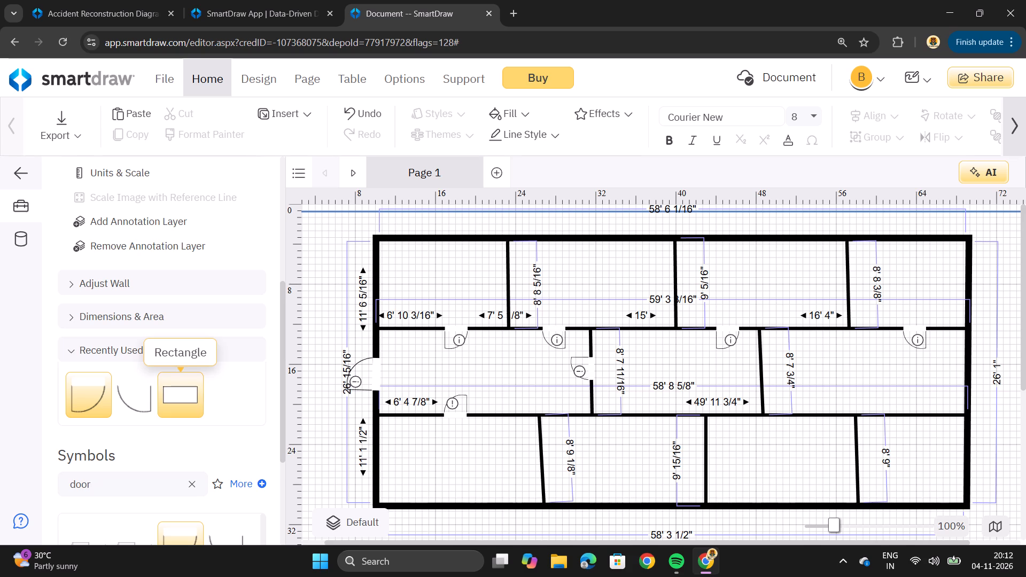
Place a 28" door rotated about 180° in the lower interior wall under the first middle-band room, about 9' 5" beyond the existing door.
left_click_drag(138, 396, 370, 421)
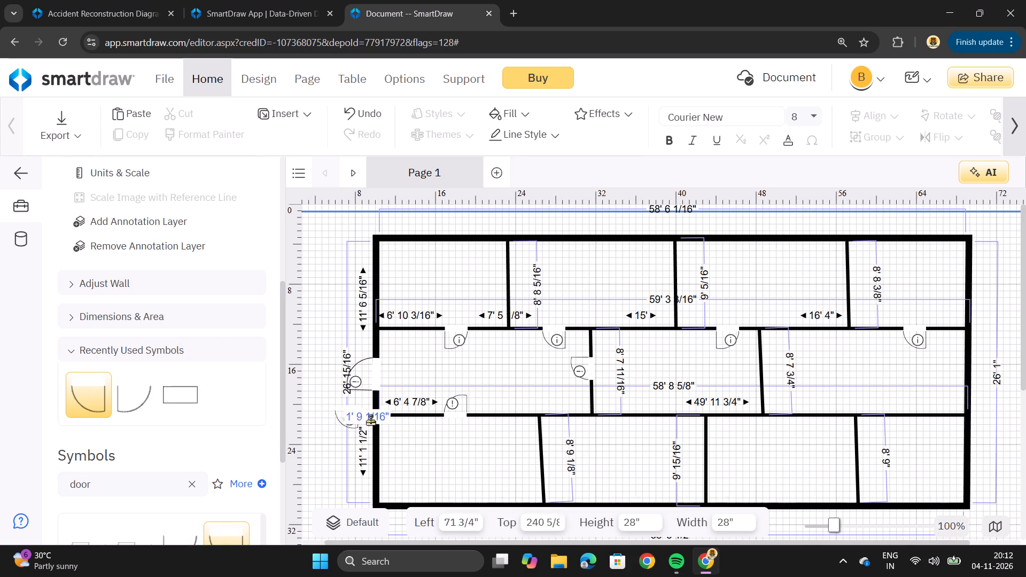
left_click_drag(370, 421, 639, 395)
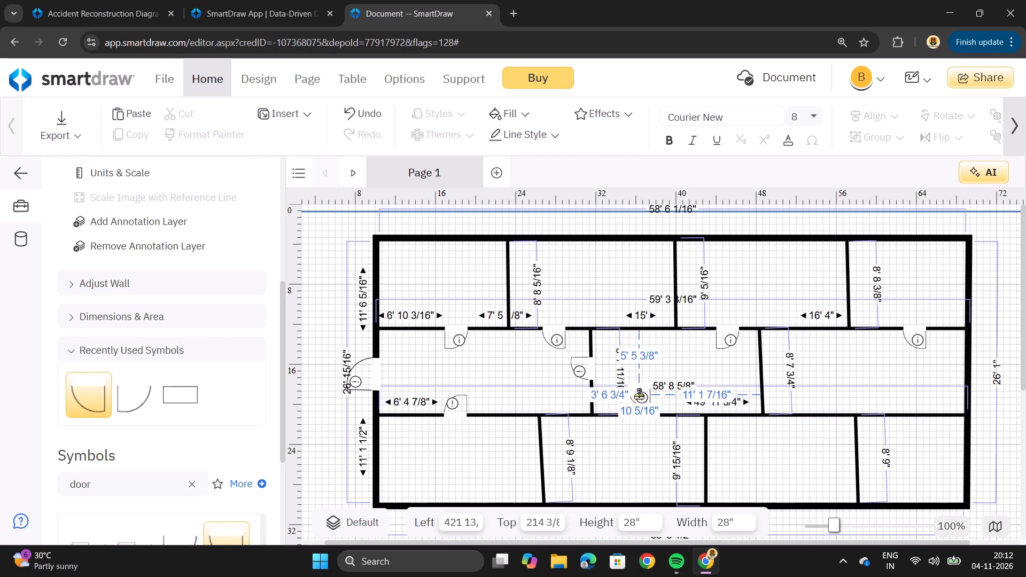
left_click_drag(639, 395, 633, 397)
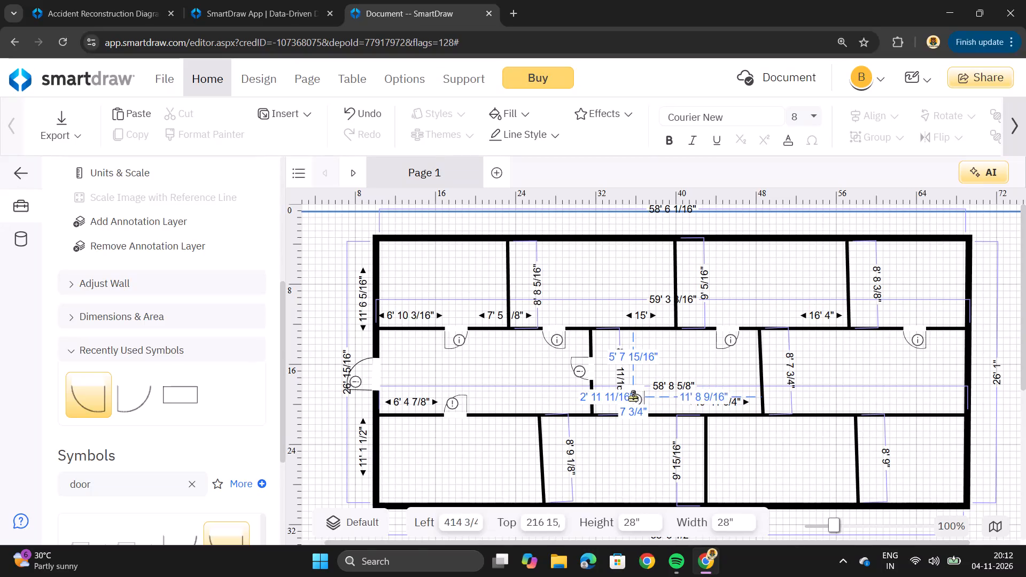
left_click_drag(633, 397, 550, 393)
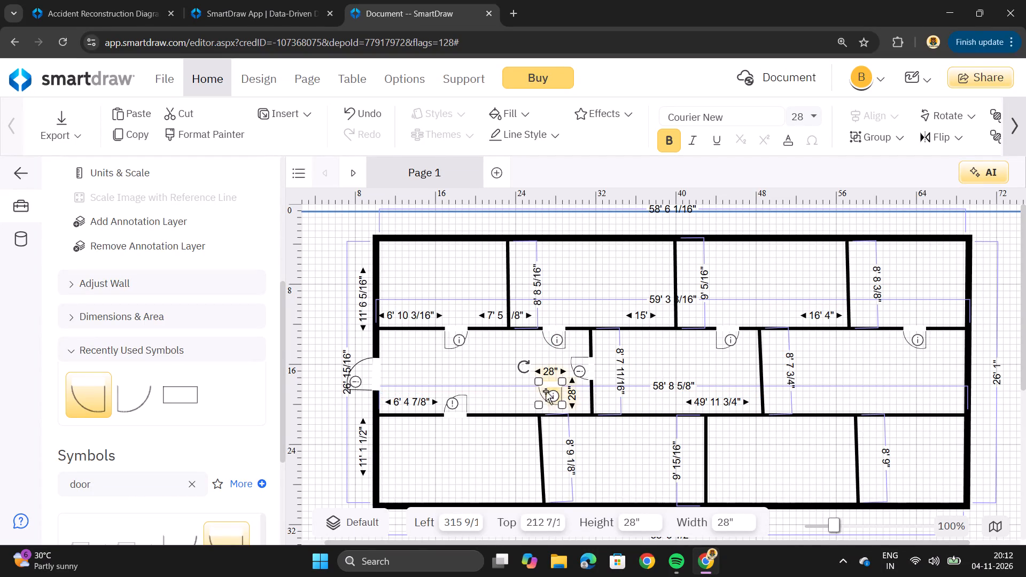
left_click_drag(522, 366, 592, 373)
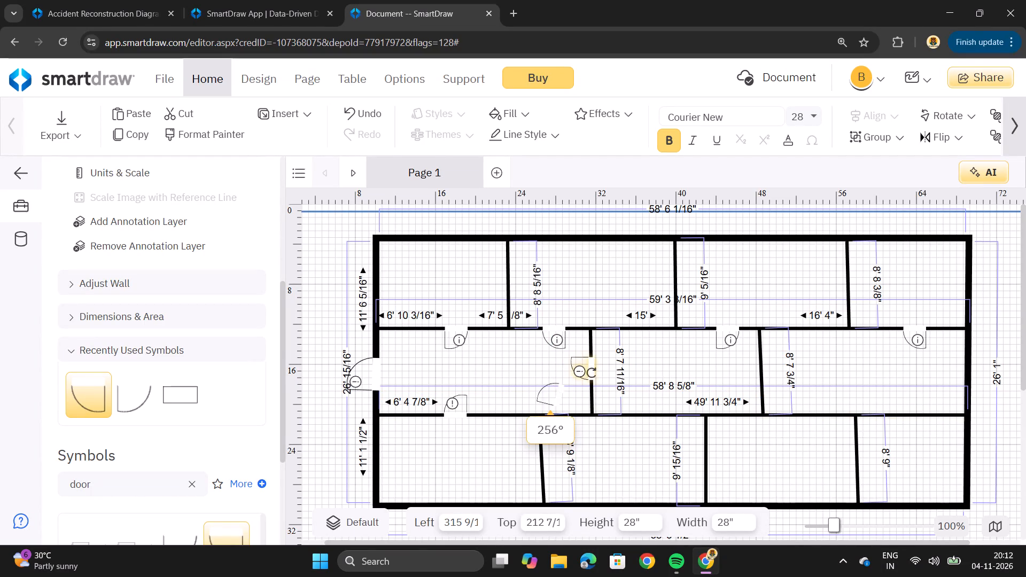
left_click_drag(592, 373, 596, 435)
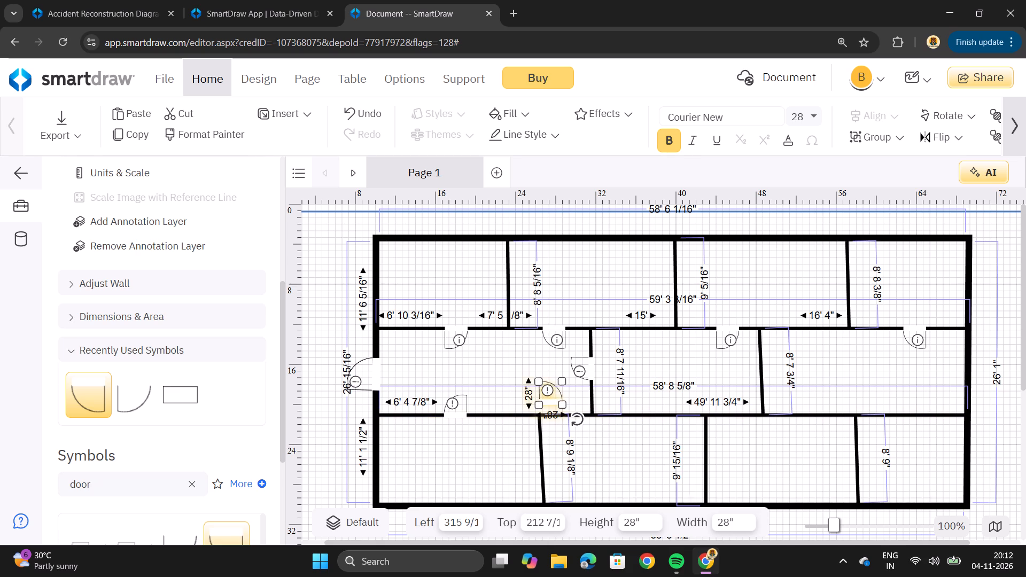
left_click_drag(550, 396, 576, 404)
left_click_drag(576, 404, 576, 407)
left_click_drag(553, 399, 576, 403)
left_click(523, 359)
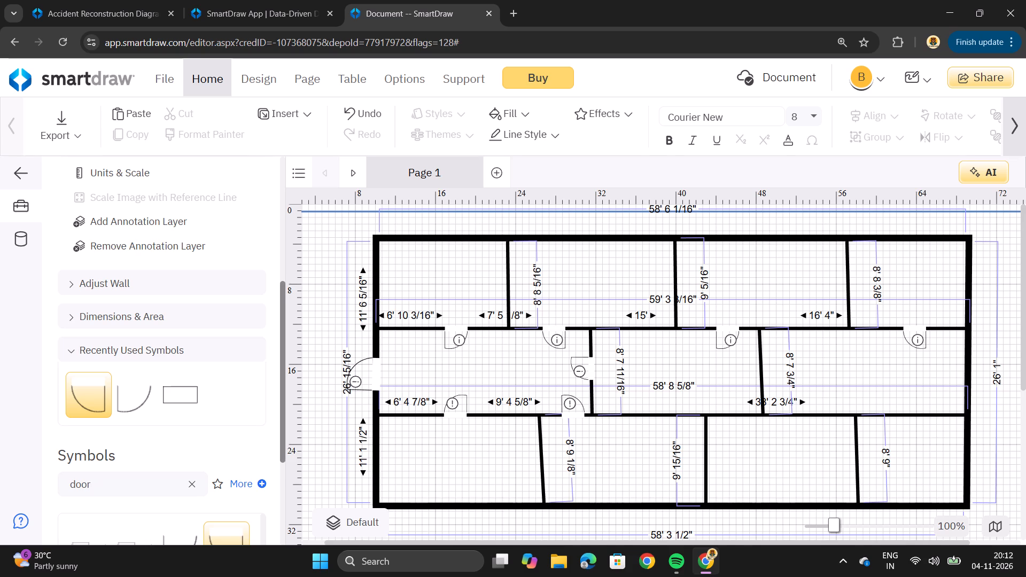
Place a 28" door rotated about 270° in the second middle-band partition, swinging into the second room, about 3' above the lower interior wall.
left_click_drag(116, 395, 181, 397)
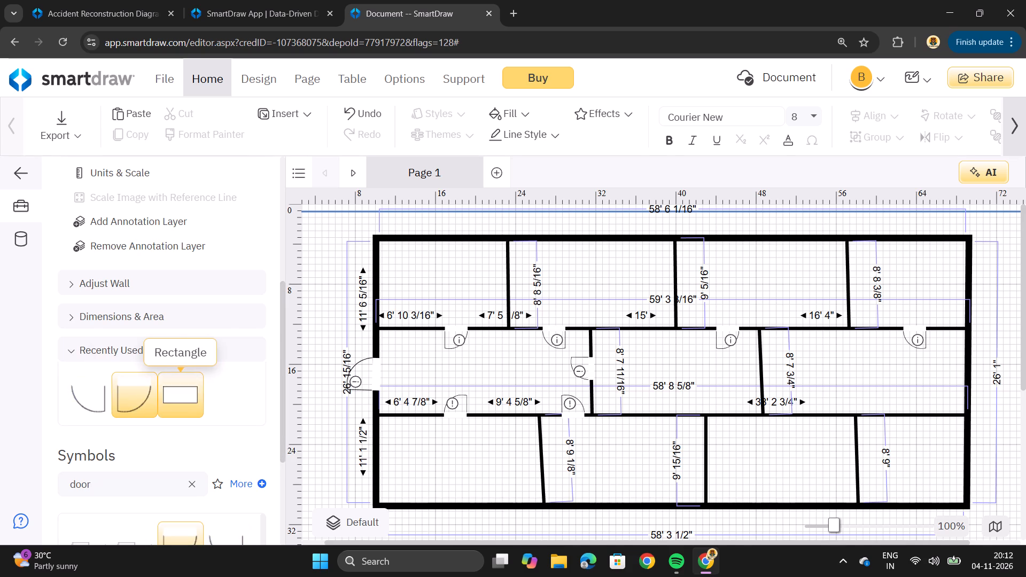
left_click_drag(181, 397, 740, 375)
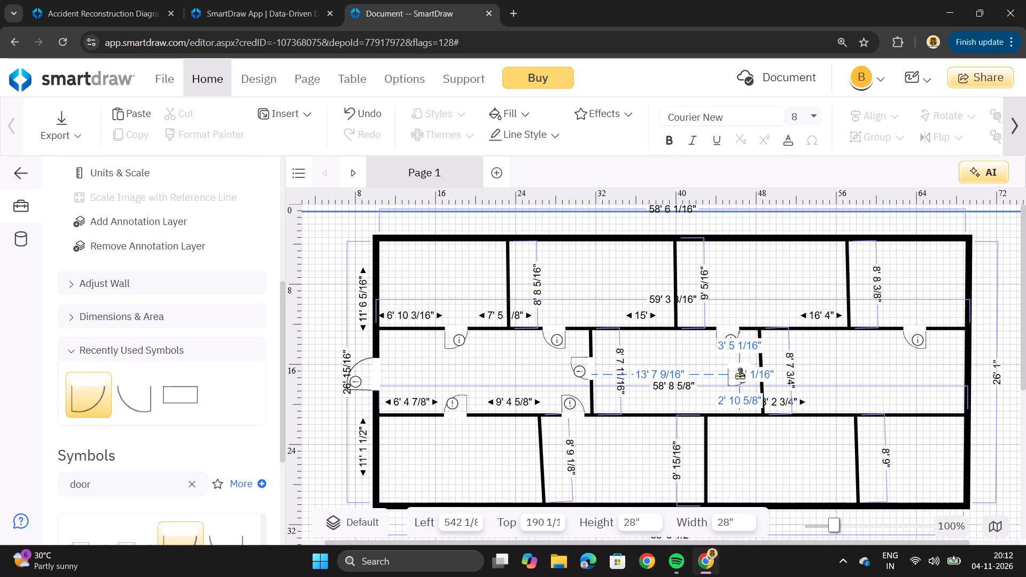
left_click_drag(740, 375, 734, 375)
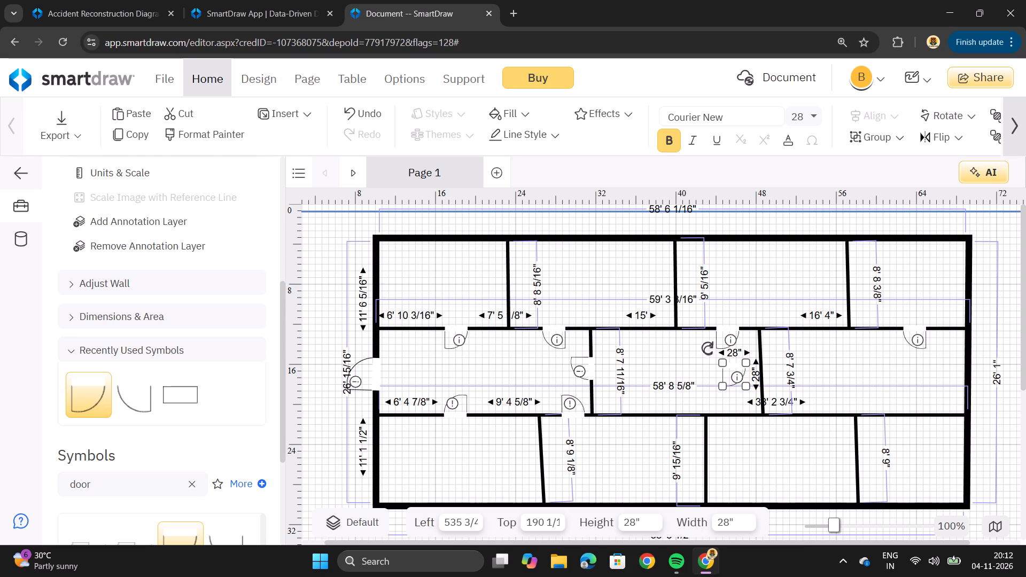
left_click_drag(708, 348, 755, 336)
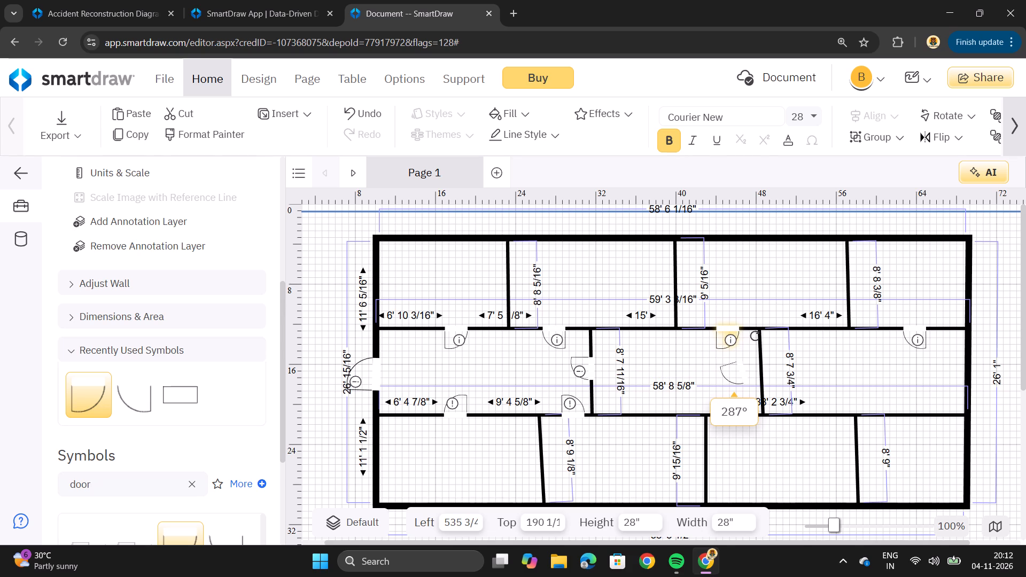
left_click_drag(755, 336, 761, 347)
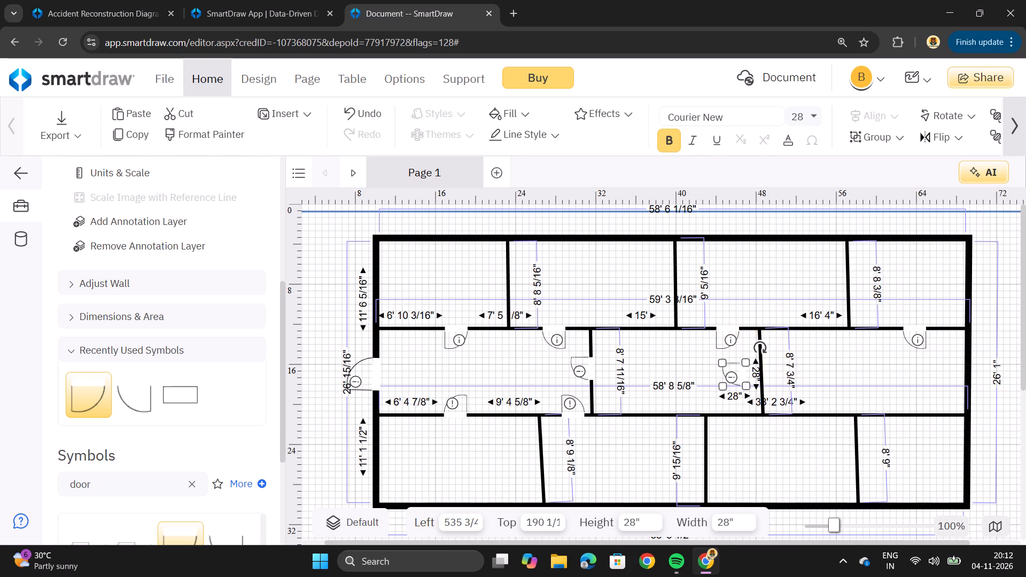
left_click(748, 373)
left_click(740, 369)
left_click_drag(740, 369, 758, 367)
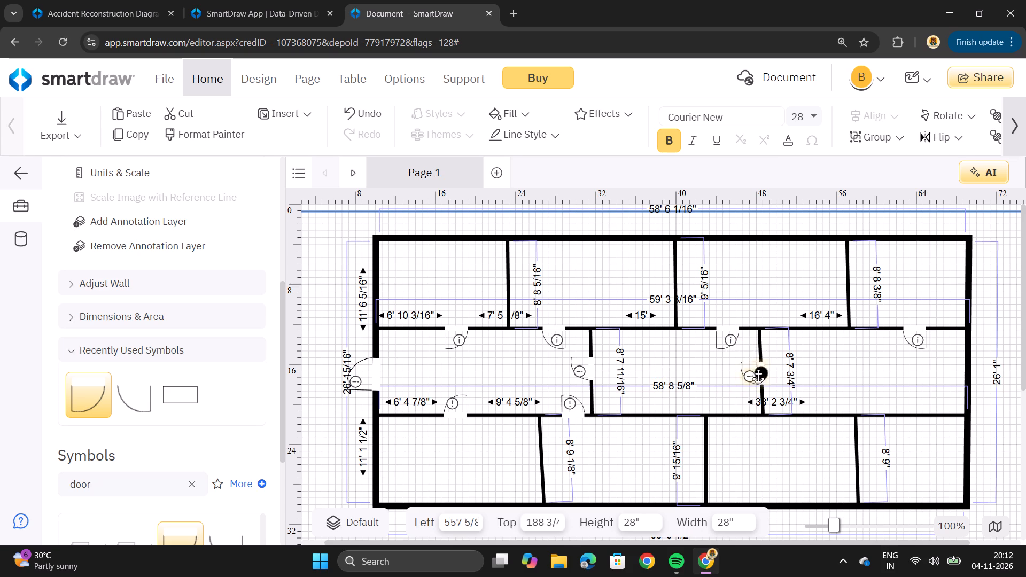
left_click_drag(758, 367, 758, 367)
left_click(689, 359)
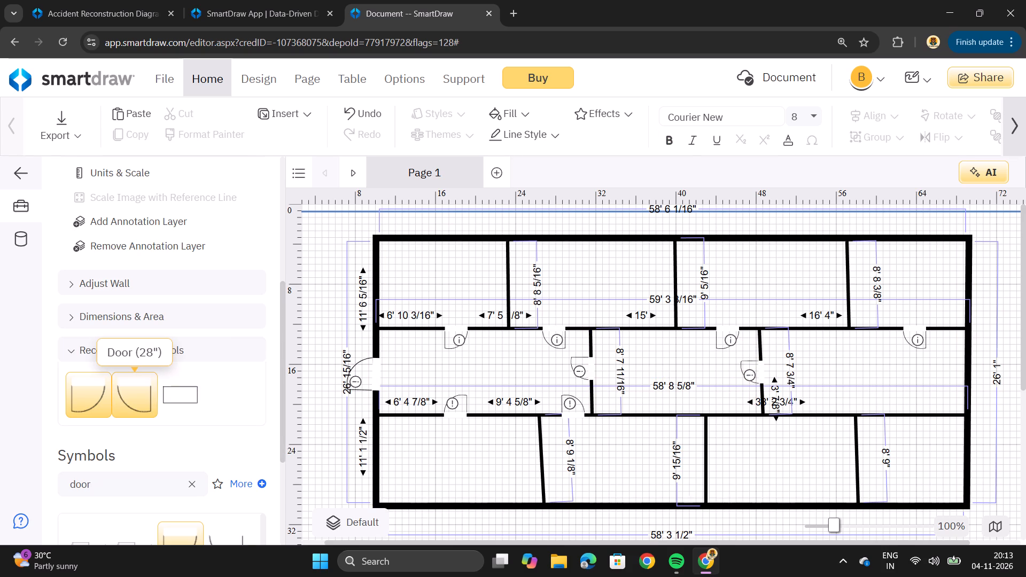
Place a 28" door rotated about 180° in the lower interior wall under the second middle-band room, about 13' 11" beyond the previous door.
left_click_drag(152, 391, 686, 401)
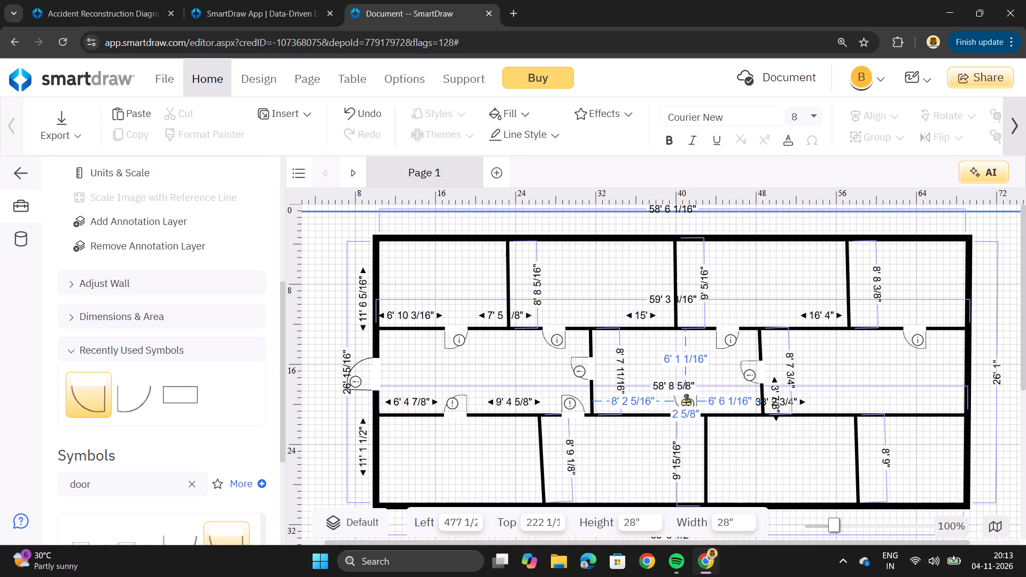
left_click_drag(686, 401, 682, 383)
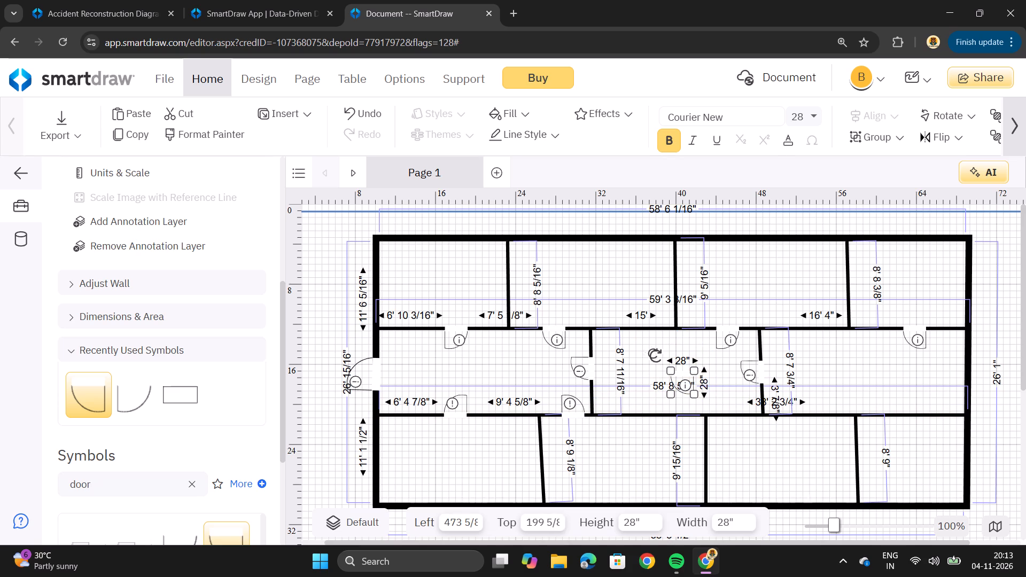
left_click_drag(657, 355, 742, 428)
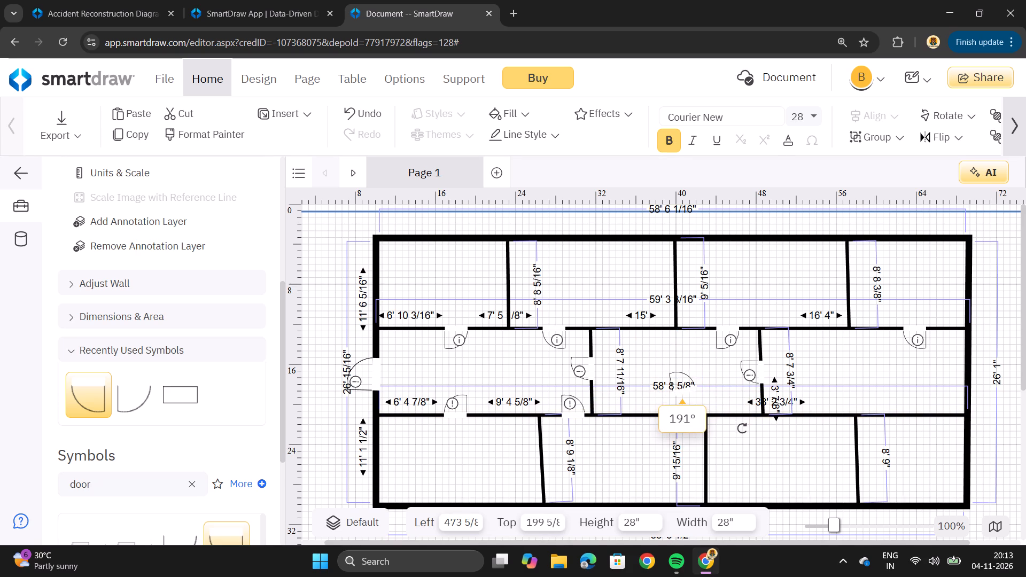
left_click_drag(742, 428, 740, 451)
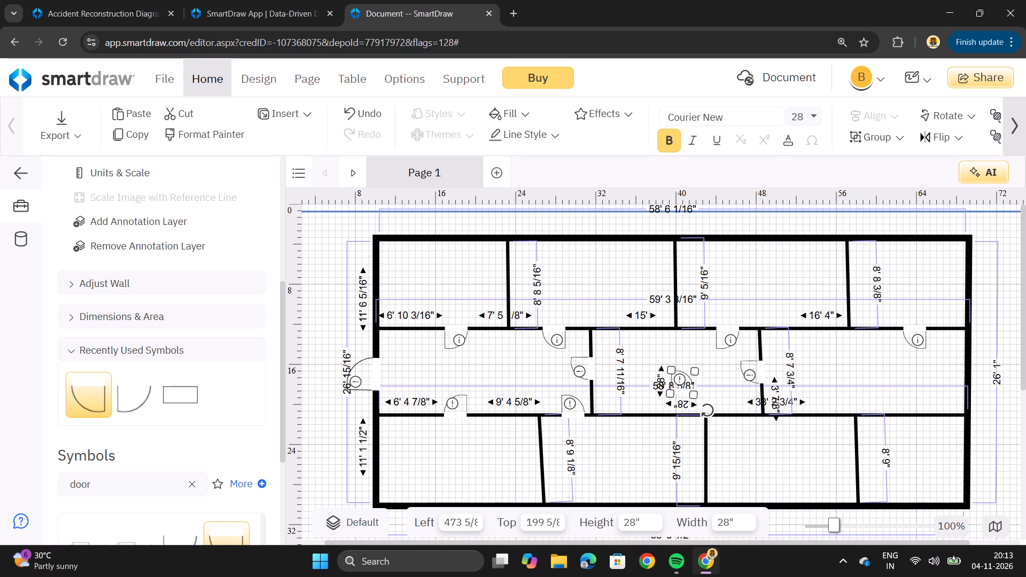
left_click_drag(680, 391, 733, 410)
left_click(685, 366)
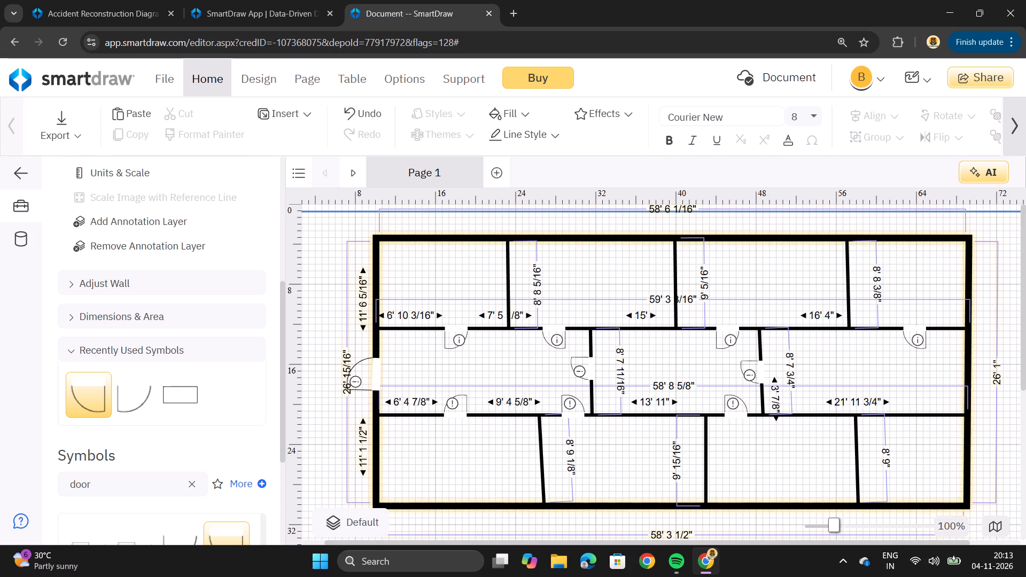
Place a 28" door rotated about 180° in the lower interior wall under the third middle-band room, about 16' 3" beyond the previous door.
left_click_drag(135, 393, 915, 393)
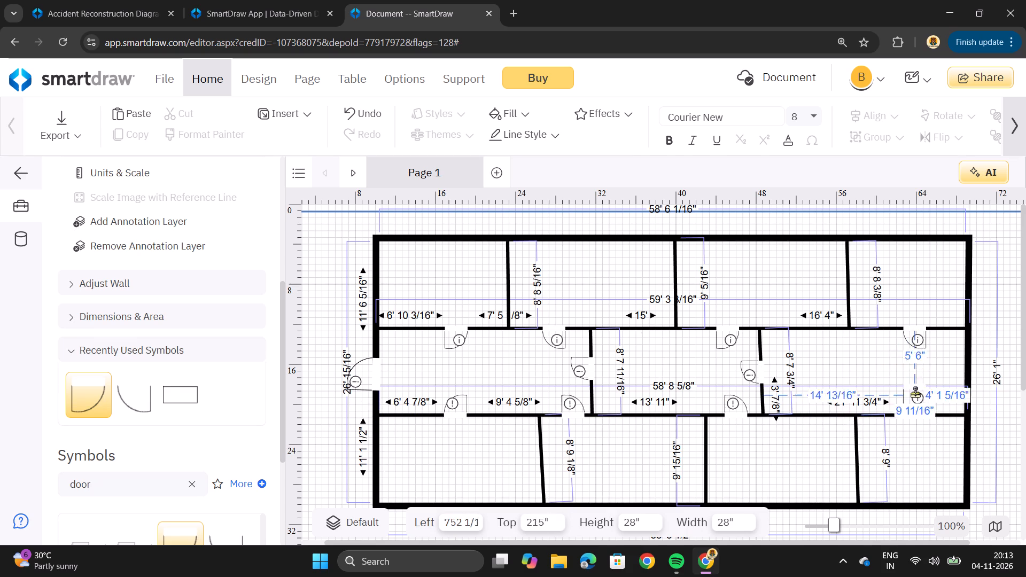
left_click_drag(915, 393, 911, 380)
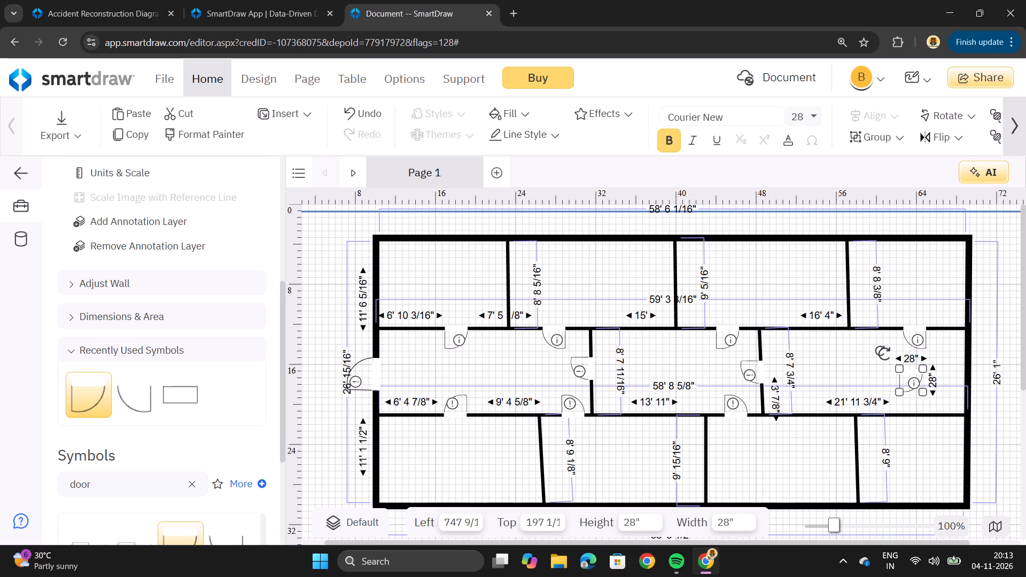
left_click_drag(880, 351, 972, 419)
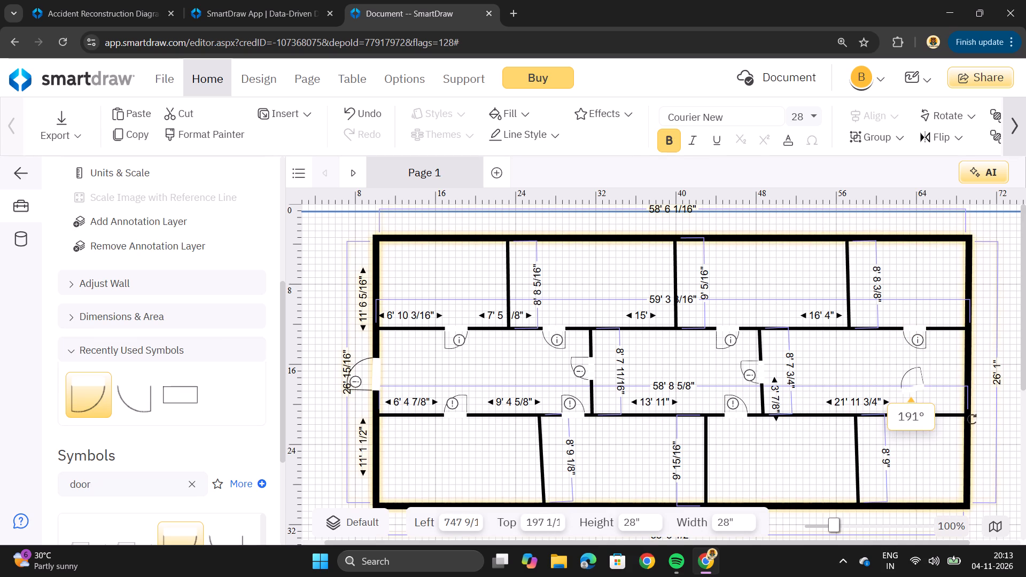
left_click_drag(972, 419, 972, 427)
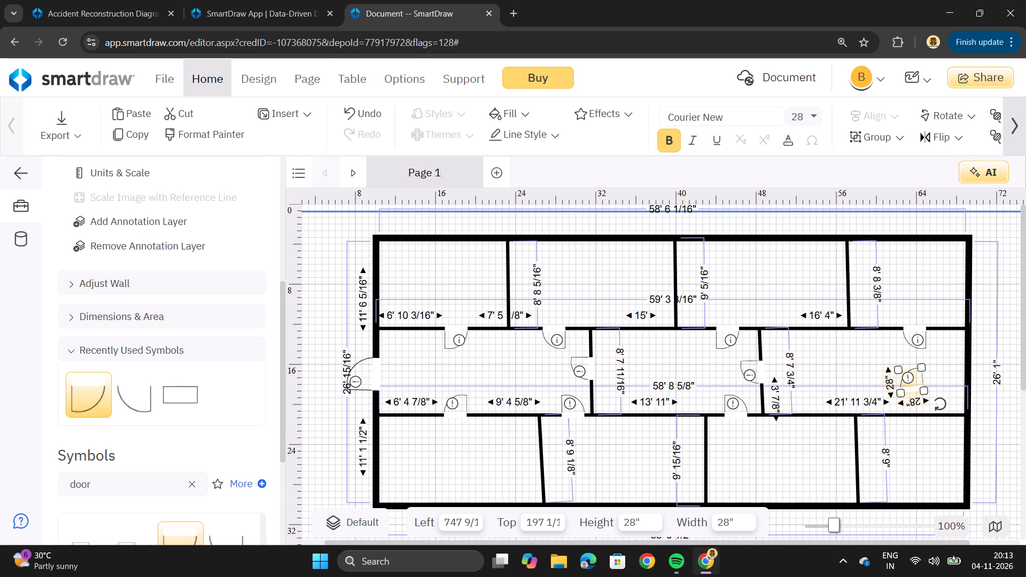
left_click_drag(916, 379, 927, 402)
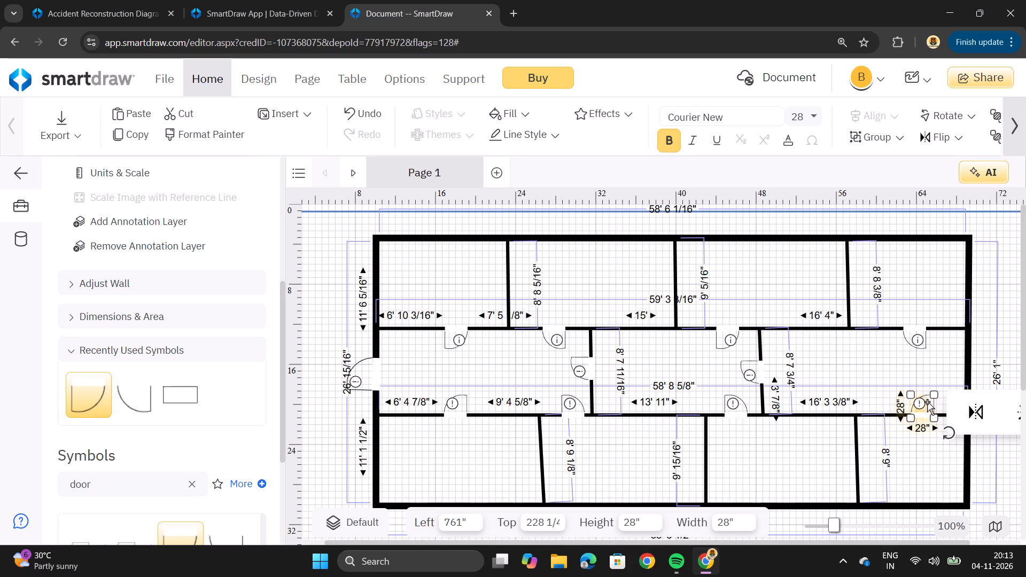
left_click(846, 345)
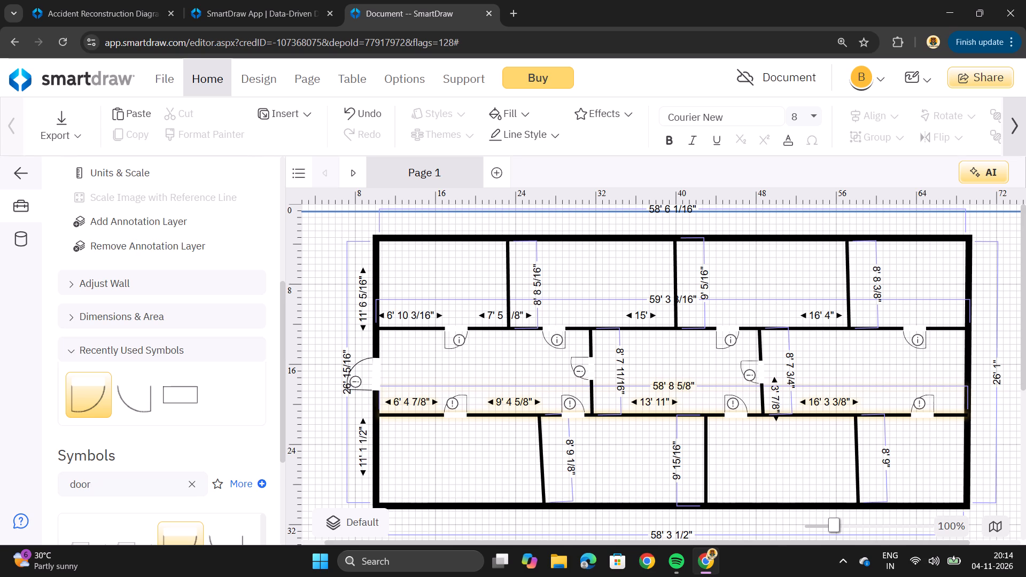
Reload the document page to restore the server connection.
left_click(431, 254)
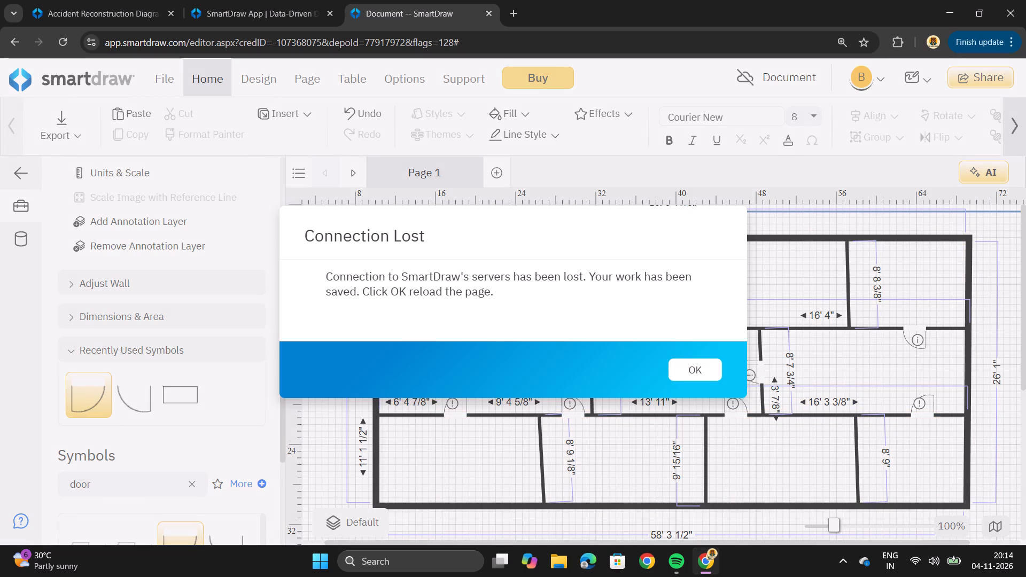
left_click(689, 371)
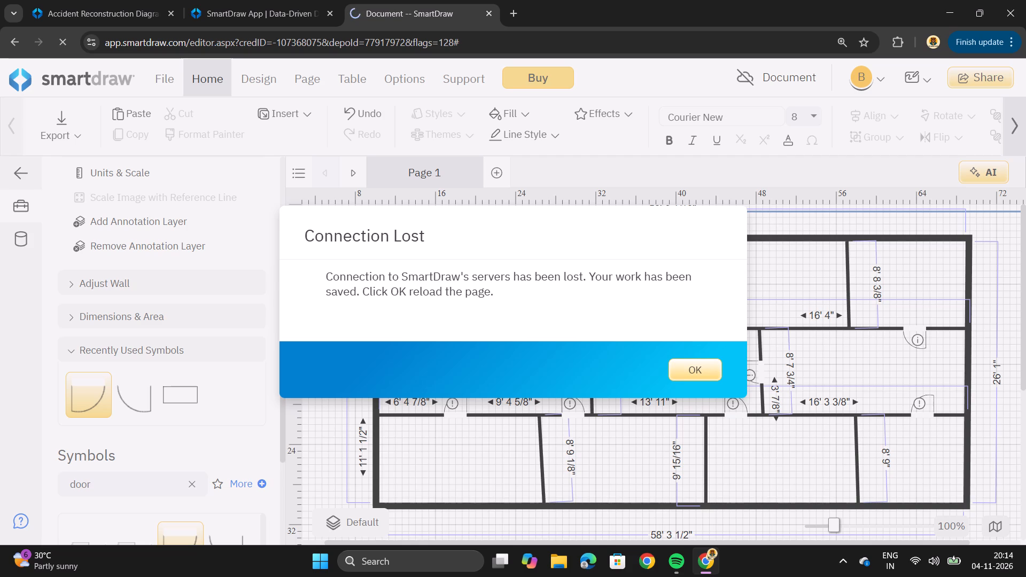
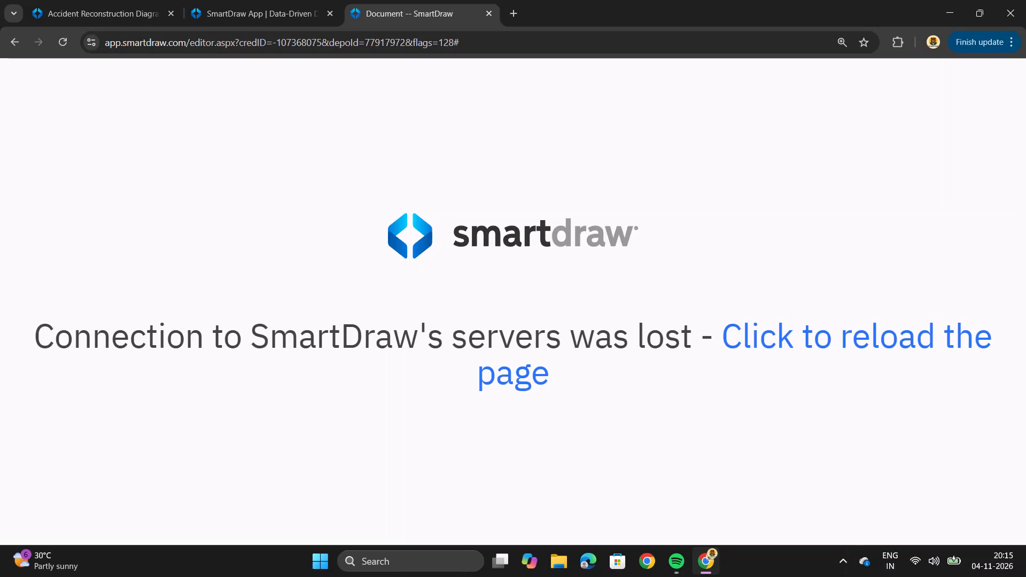
Reload the disconnected document page until the floor plan reopens in the editor.
left_click(821, 338)
double_click(821, 338)
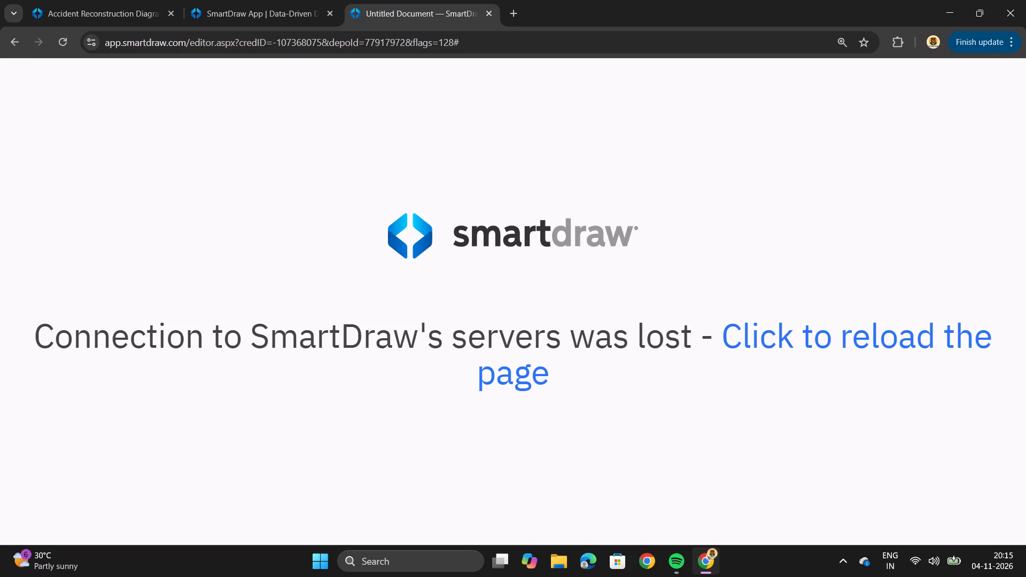
left_click(834, 341)
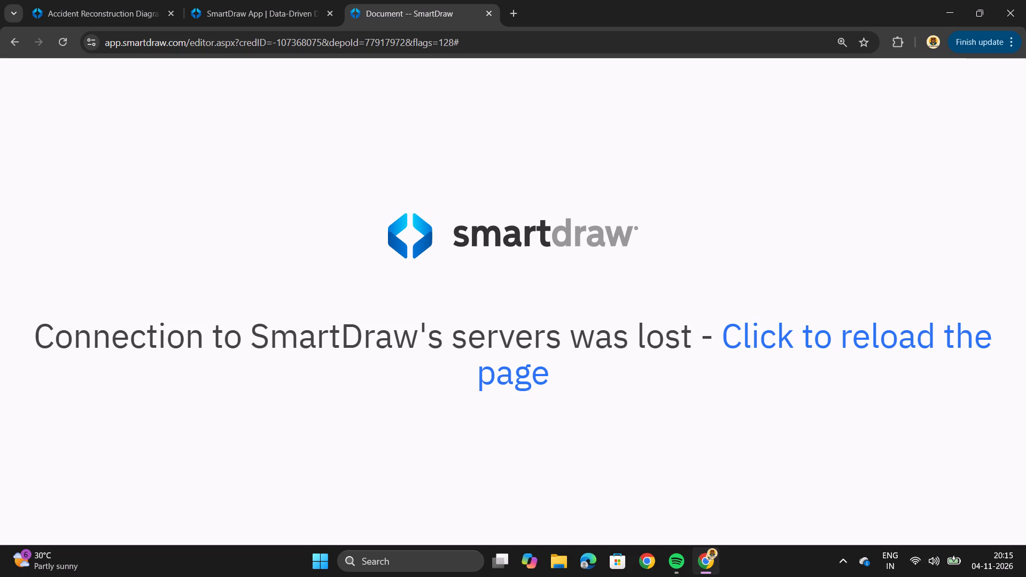
left_click(834, 340)
double_click(834, 334)
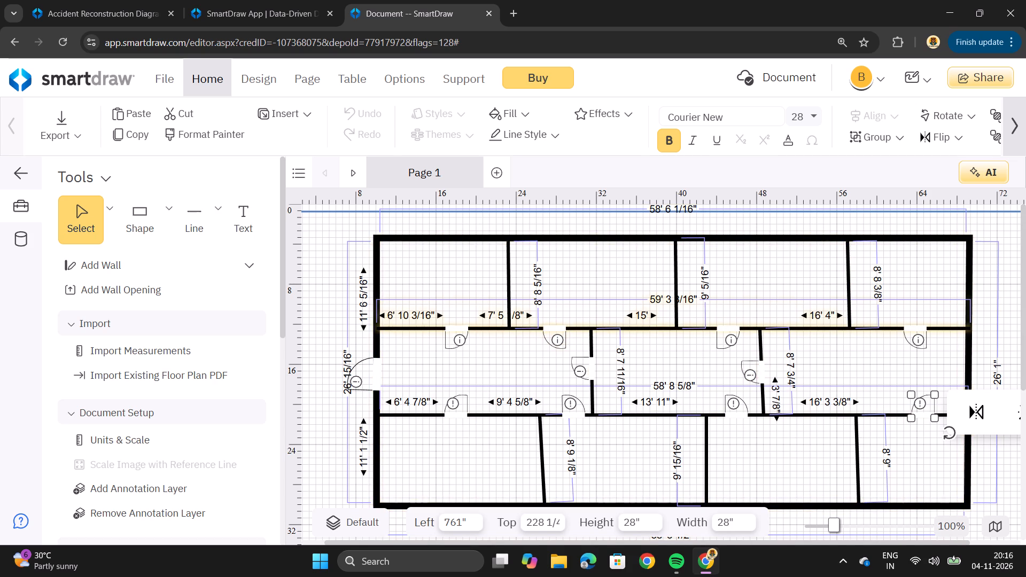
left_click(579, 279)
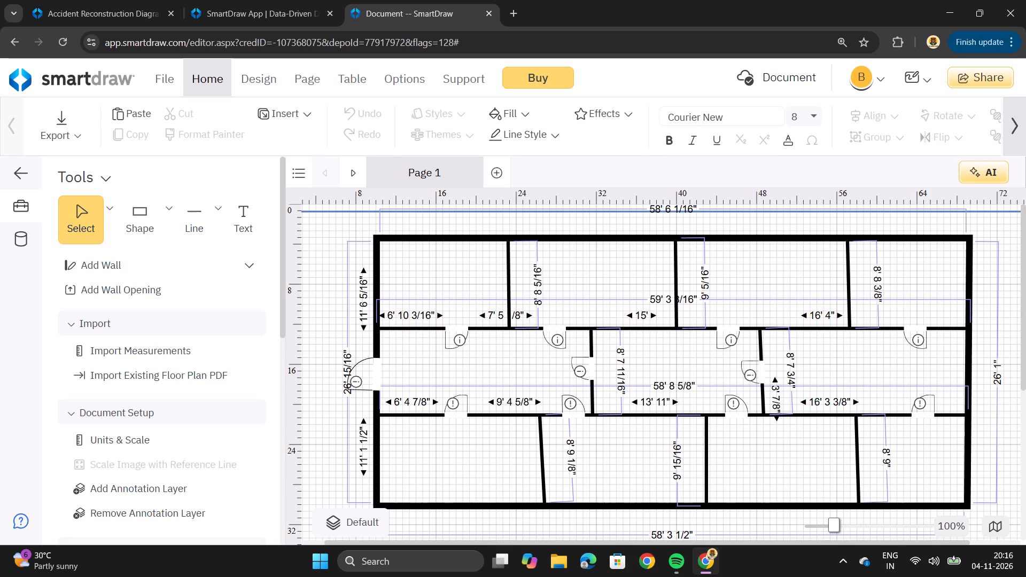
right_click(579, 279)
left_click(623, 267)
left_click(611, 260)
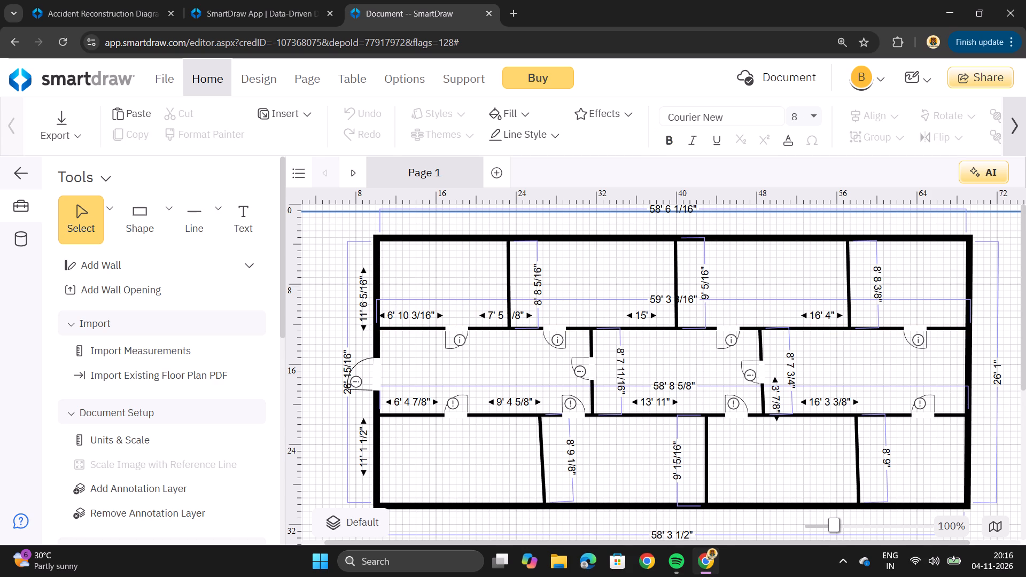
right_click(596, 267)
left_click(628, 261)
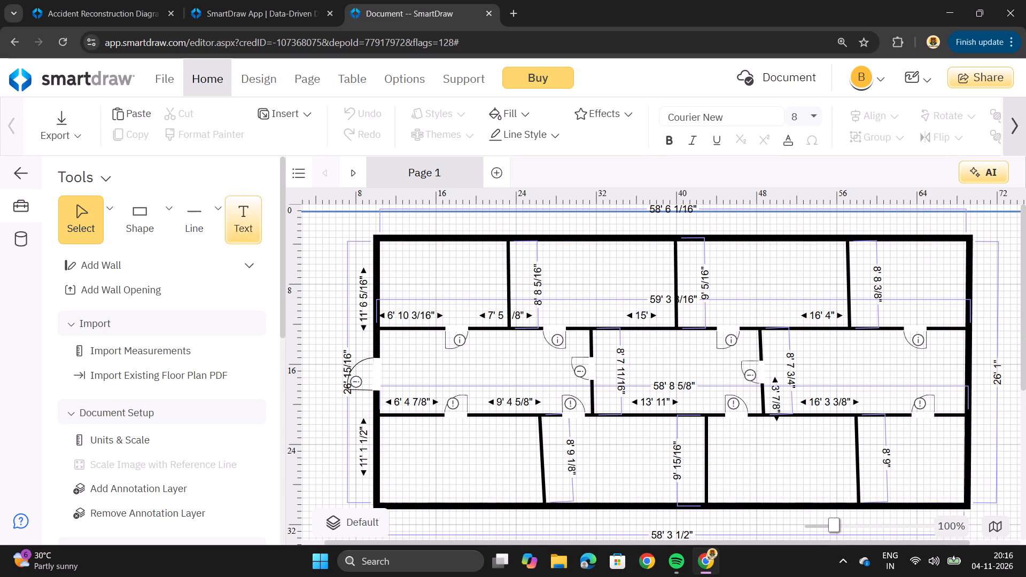
Draw a horizontal line about 55' 10" long just above the upper exterior wall.
left_click_drag(187, 212, 415, 226)
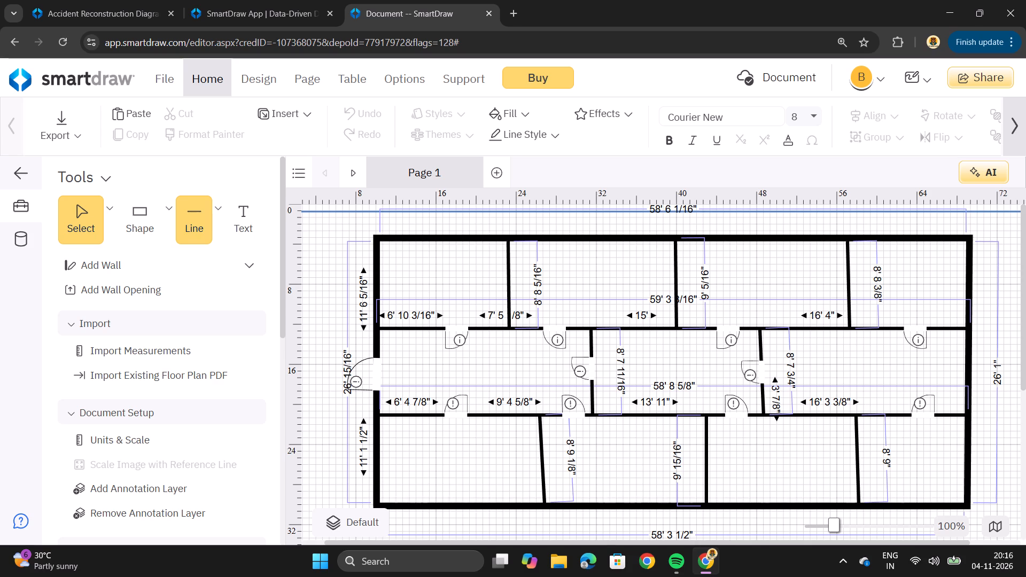
left_click_drag(415, 226, 414, 226)
left_click(190, 210)
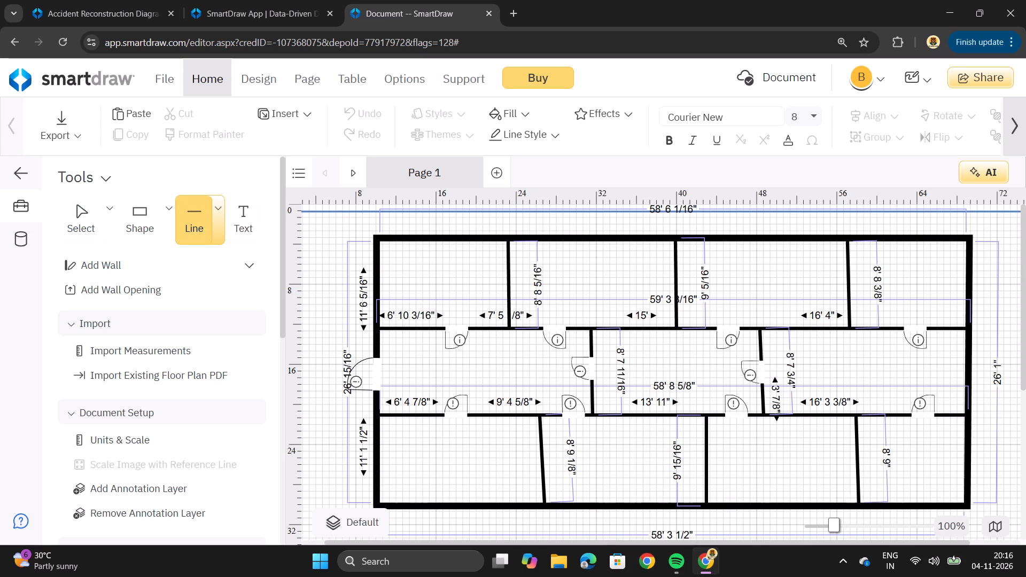
left_click_drag(401, 221, 408, 219)
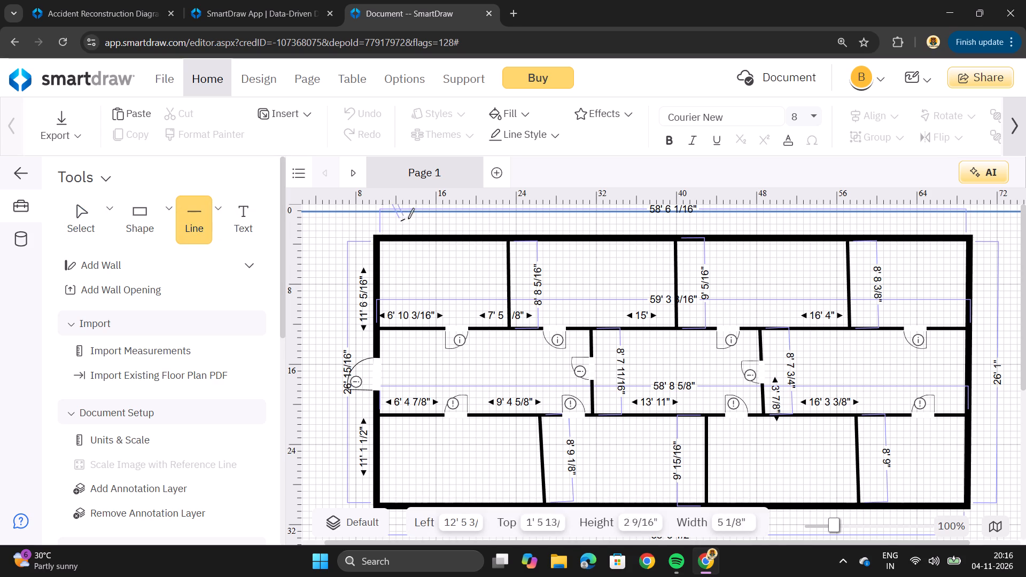
left_click_drag(408, 219, 826, 214)
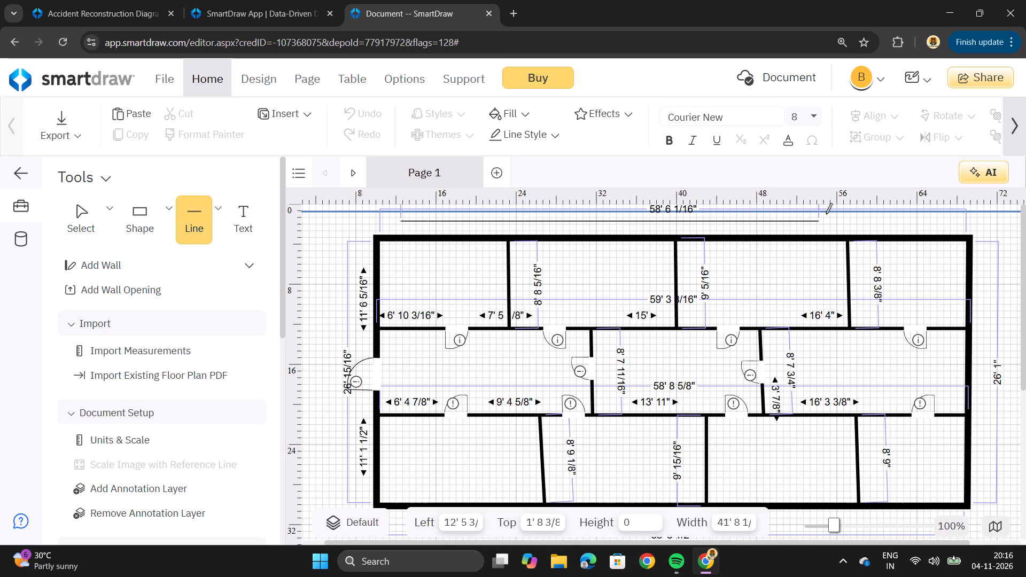
left_click_drag(826, 214, 982, 208)
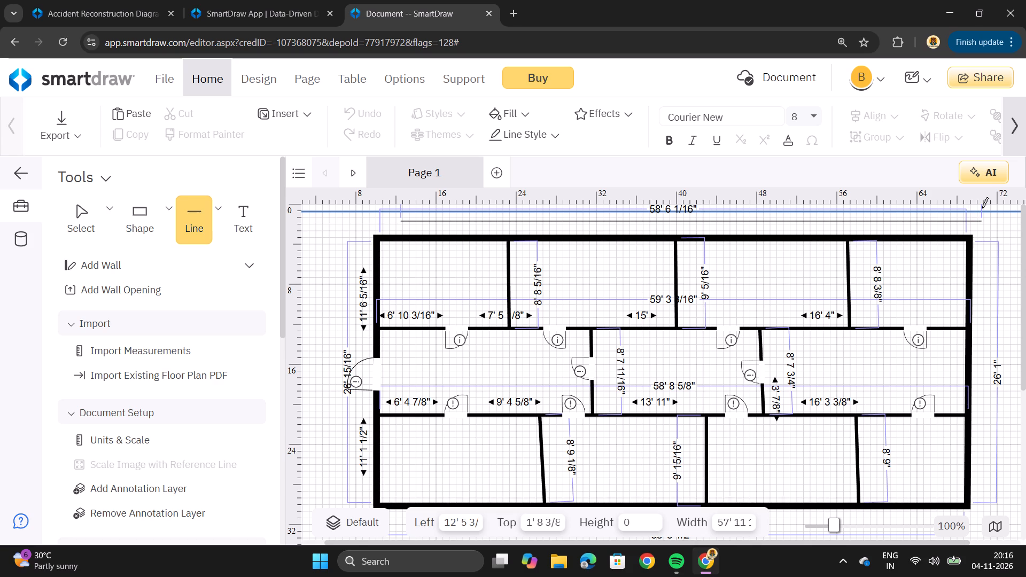
left_click_drag(982, 208, 959, 204)
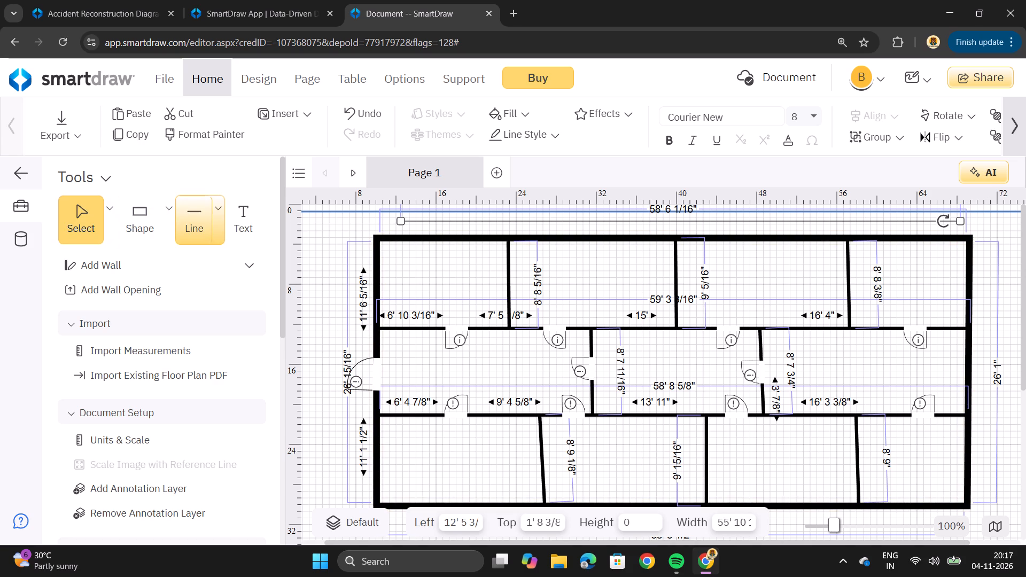
Draw a short line about 1' 1" long just outside the upper-right corner of the exterior outline.
left_click_drag(206, 220, 947, 297)
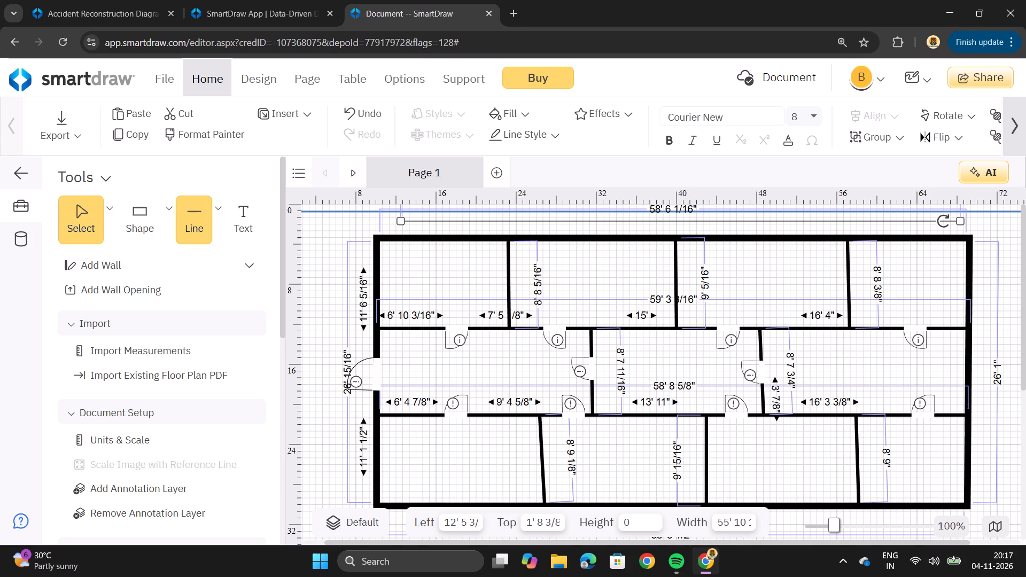
left_click_drag(947, 297, 901, 287)
left_click(211, 219)
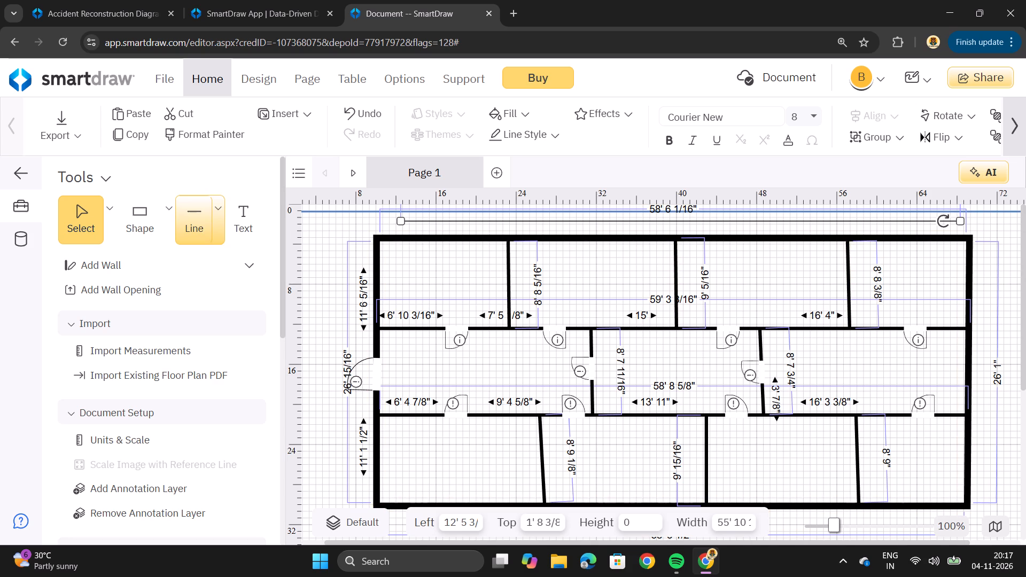
left_click_drag(191, 208, 1005, 291)
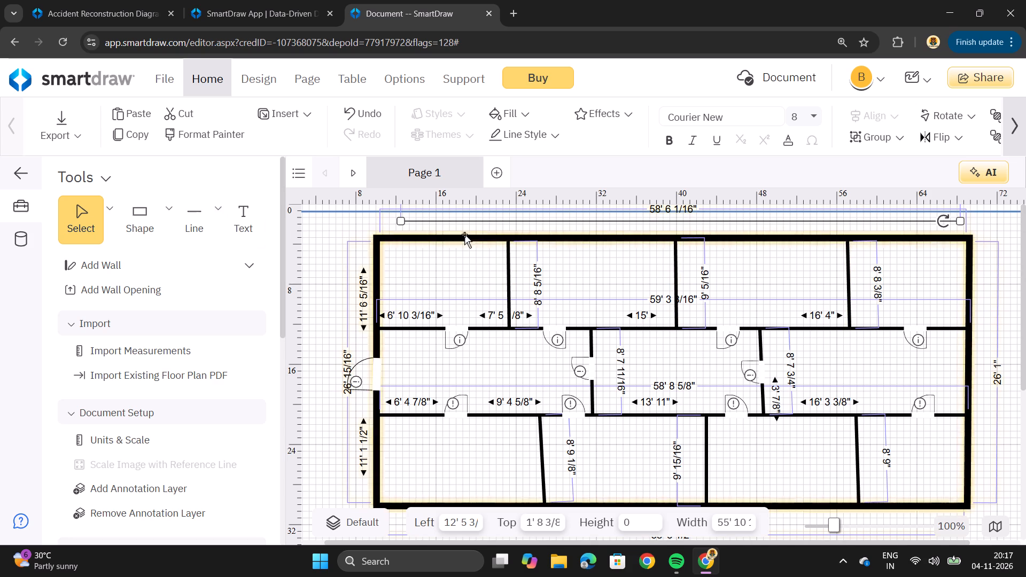
left_click_drag(193, 221, 201, 221)
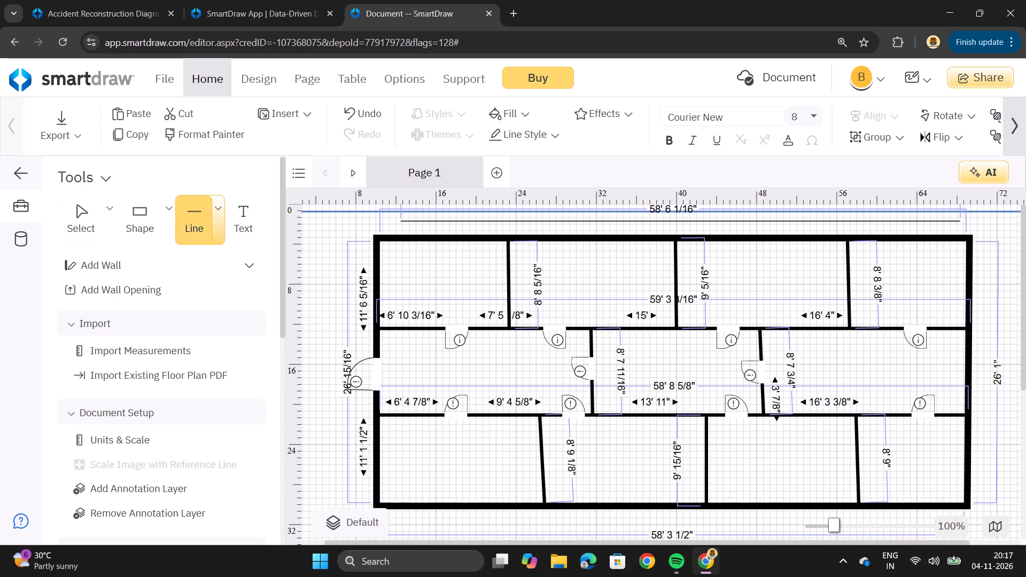
left_click_drag(201, 221, 332, 234)
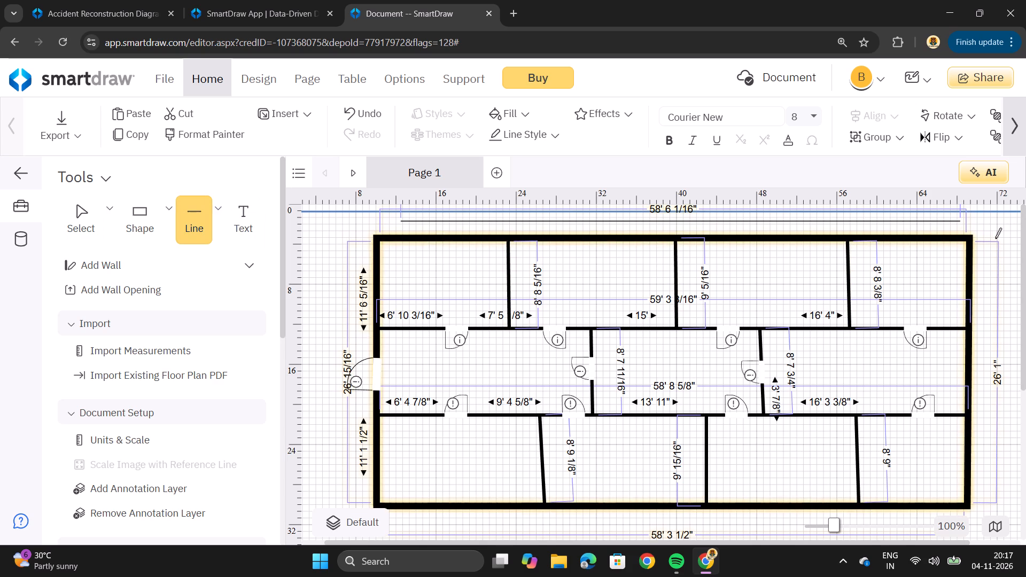
left_click_drag(984, 238, 984, 245)
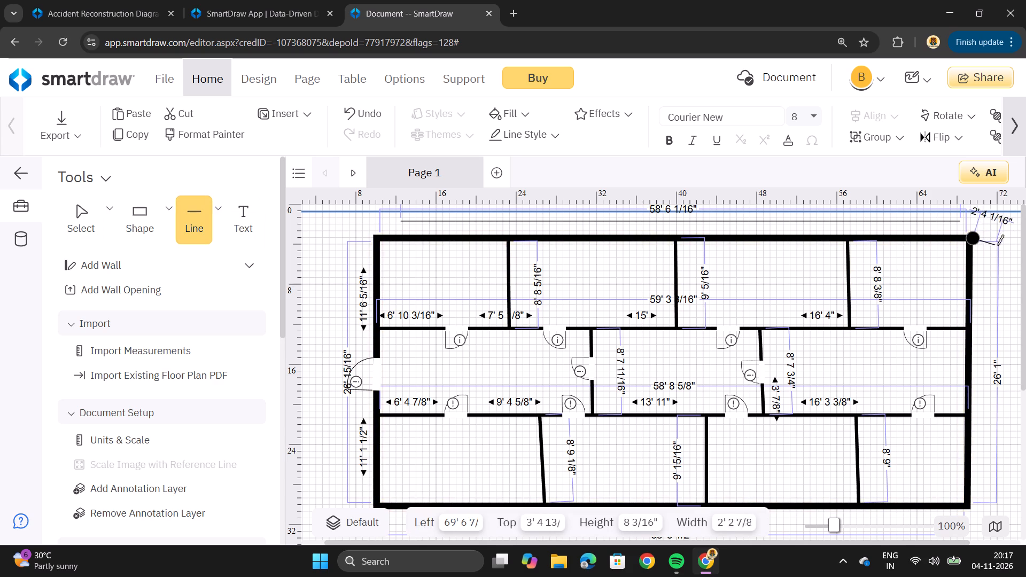
right_click(976, 249)
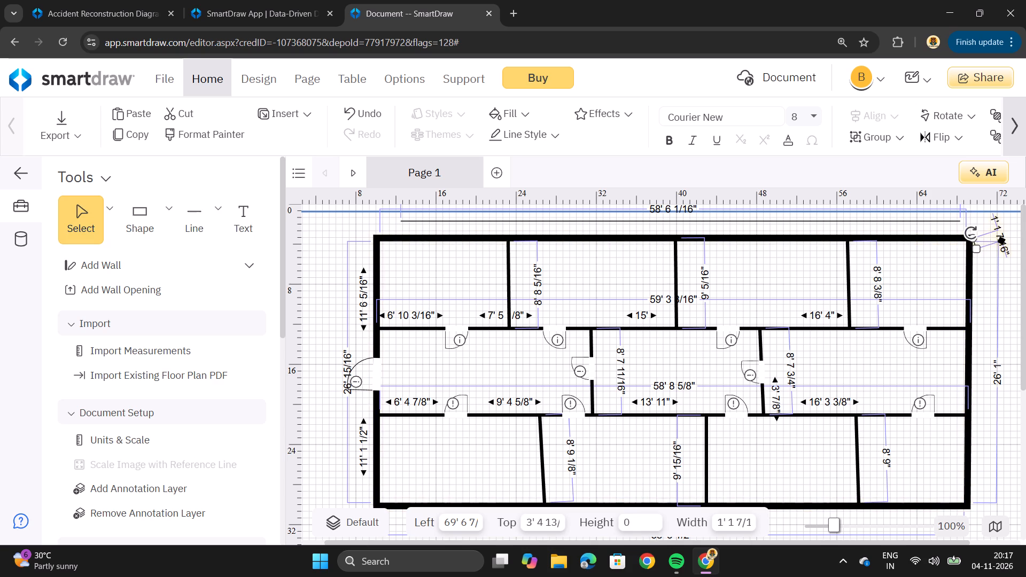
right_click(1012, 272)
left_click(1001, 277)
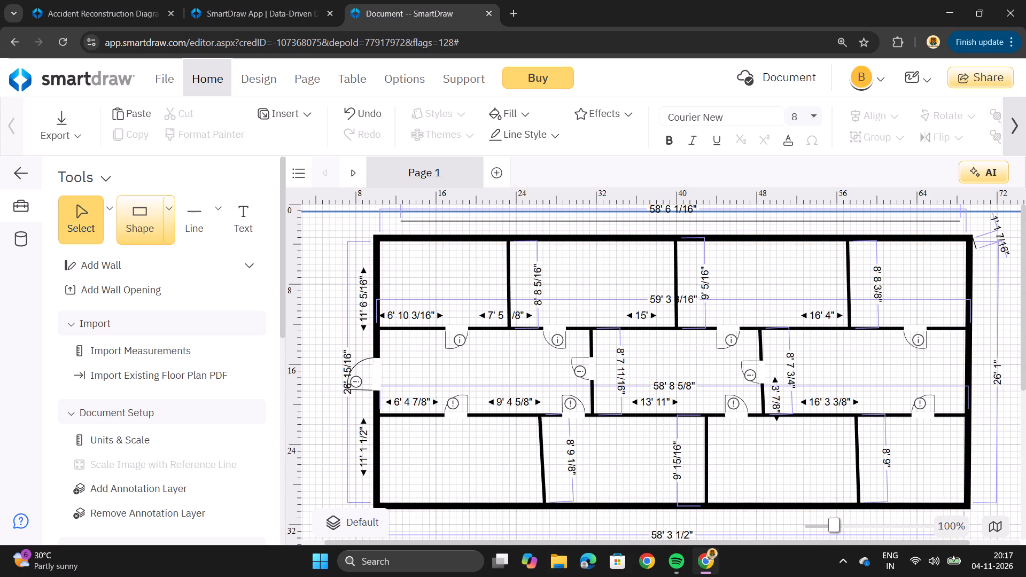
Draw a vertical line about 26' 9" long just outside the right exterior wall.
left_click(206, 217)
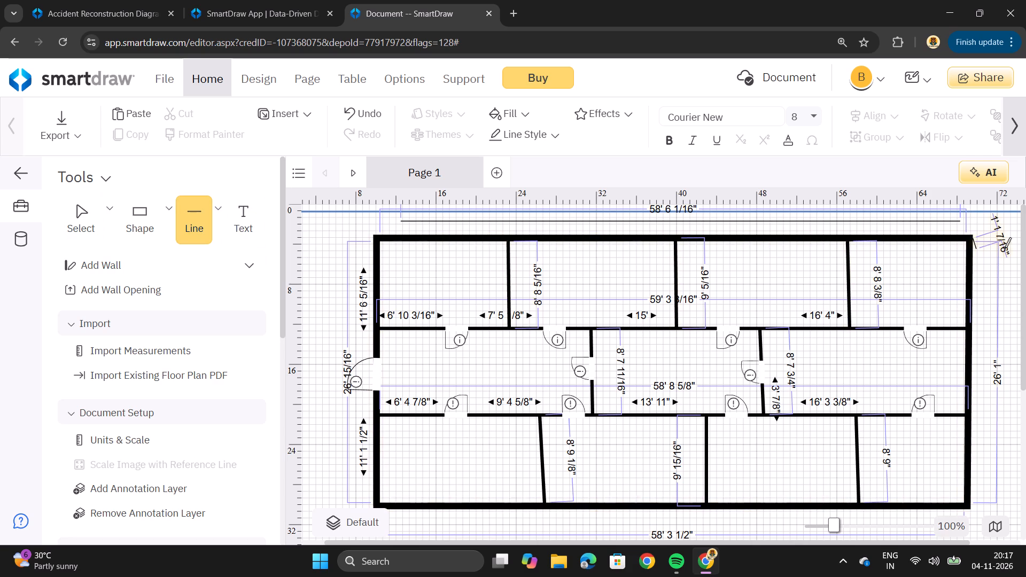
left_click_drag(991, 238, 991, 244)
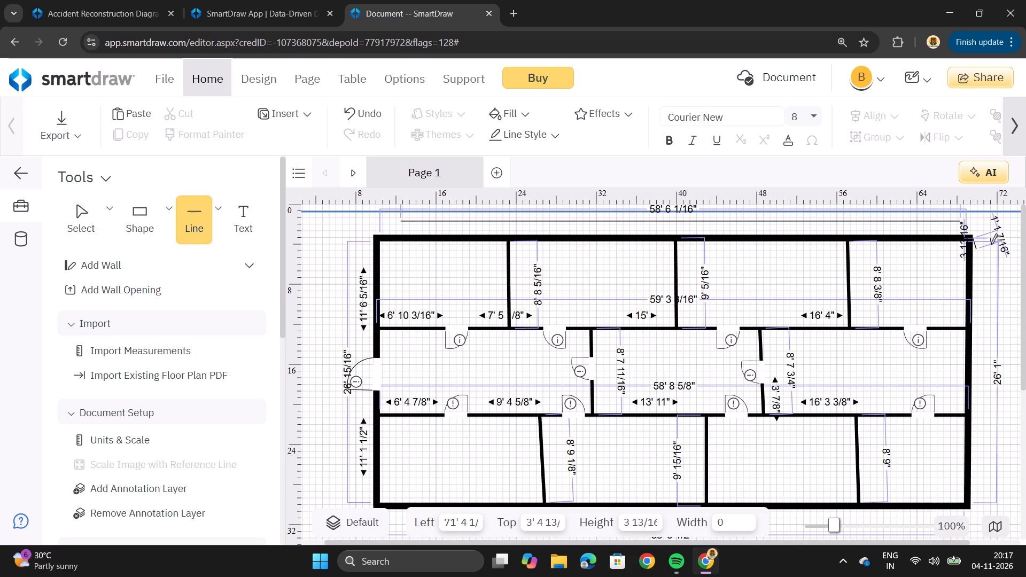
left_click_drag(991, 244, 999, 466)
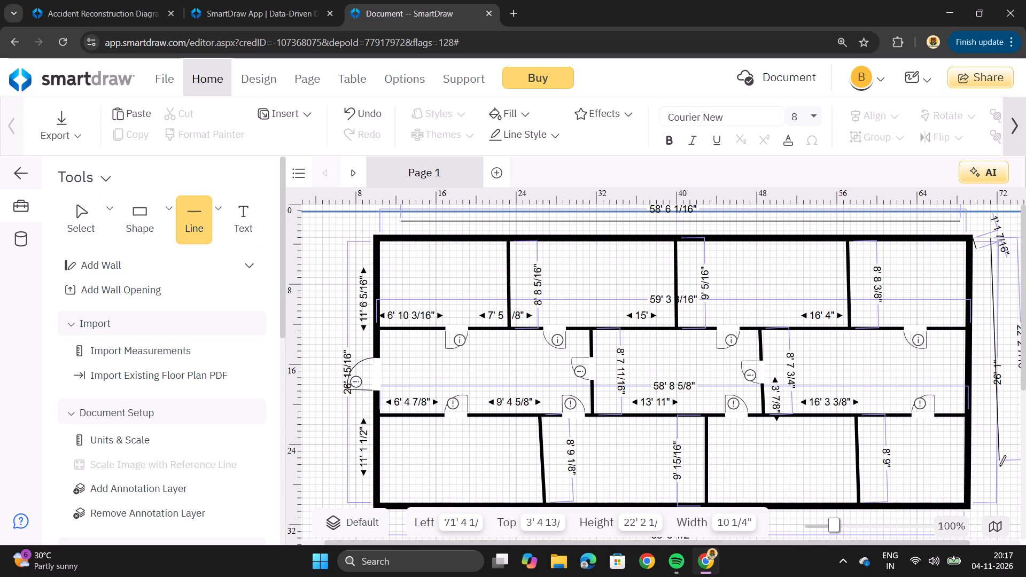
left_click_drag(999, 466, 995, 506)
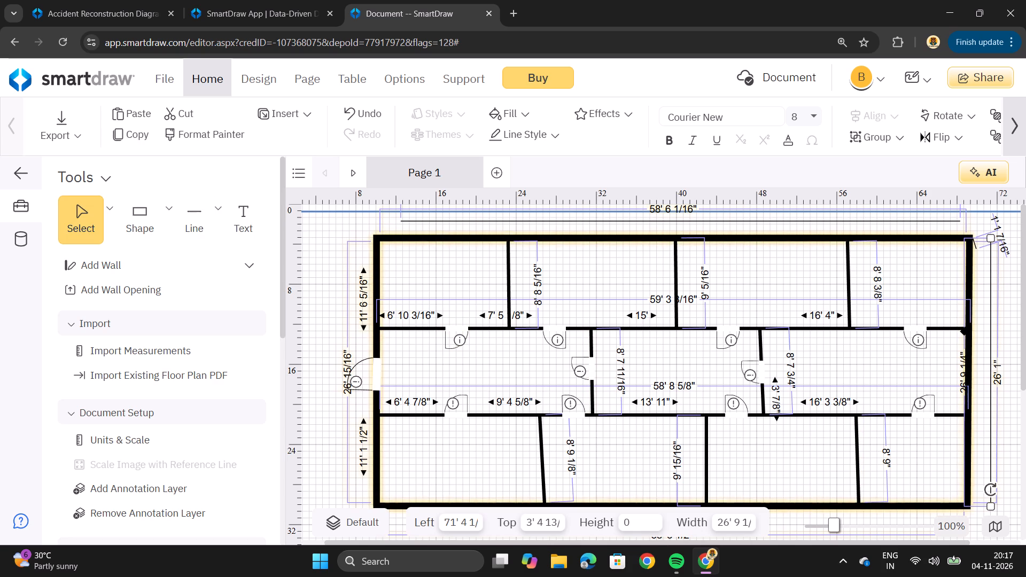
Place a door resized to 35 3/4" and rotated a quarter turn clockwise in the left exterior wall, about 6' 4" above the entrance door.
scroll(132, 287, "down", 4)
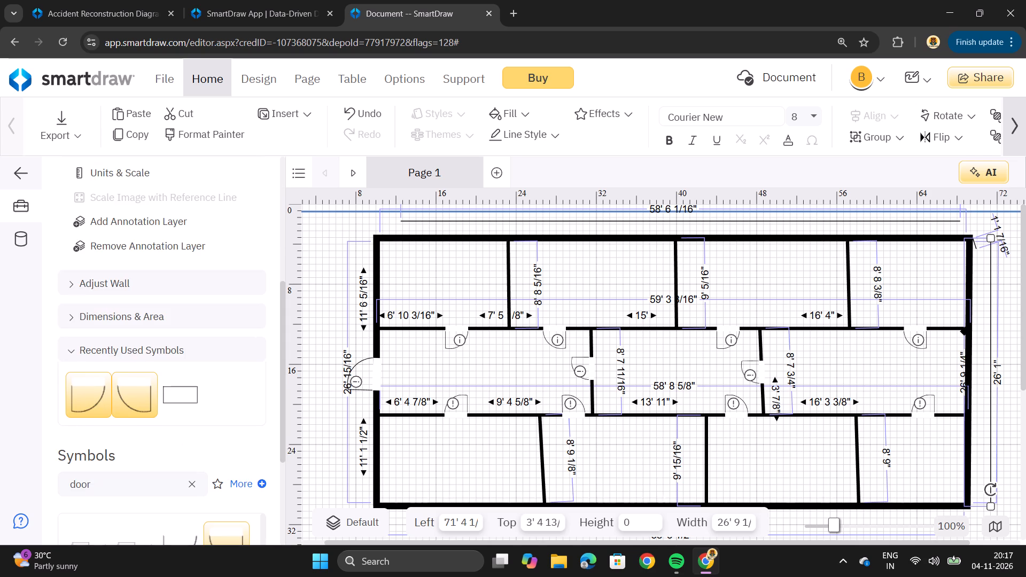
left_click_drag(83, 389, 340, 278)
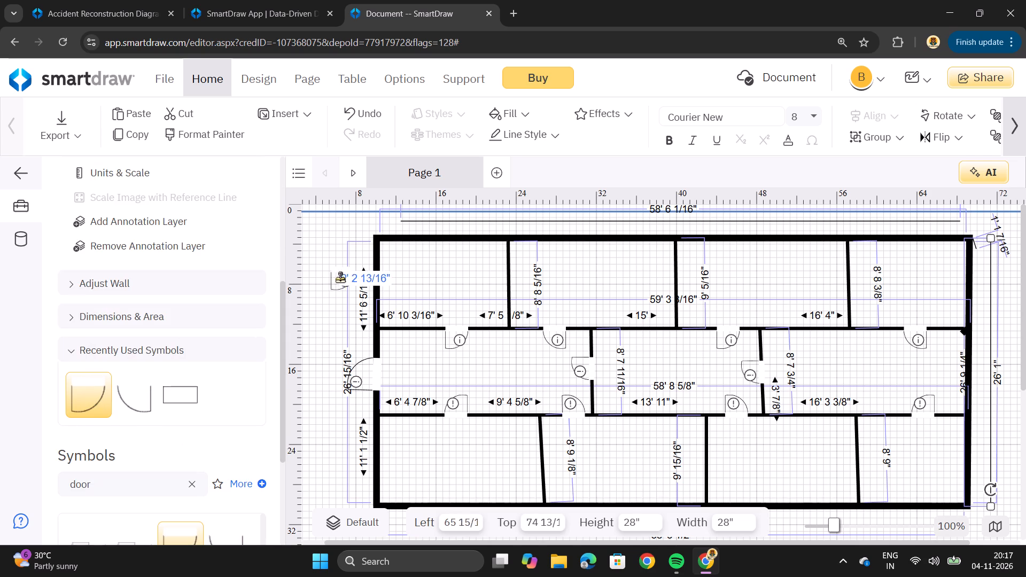
left_click_drag(340, 278, 330, 283)
left_click_drag(316, 268, 317, 266)
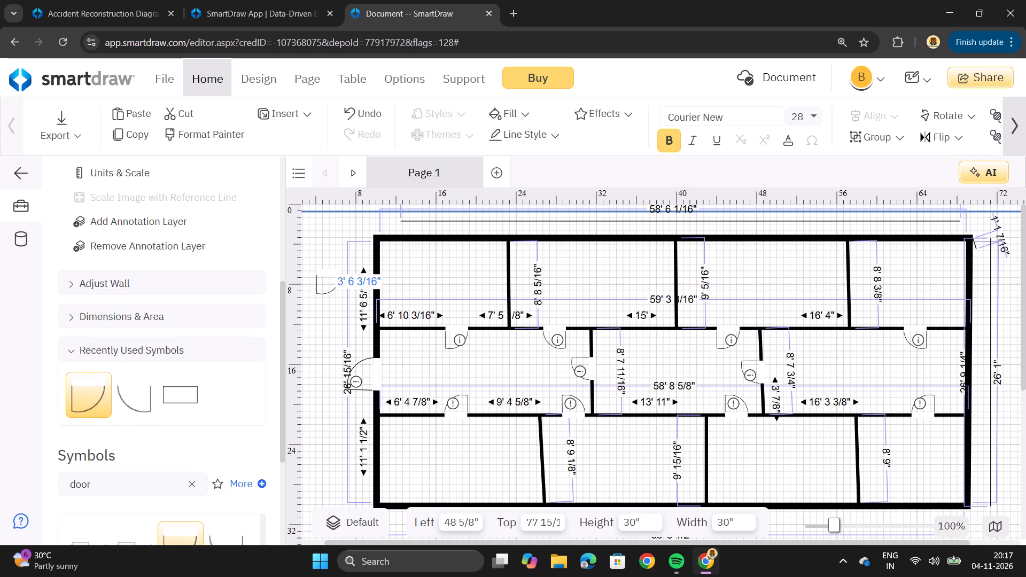
left_click_drag(317, 266, 306, 263)
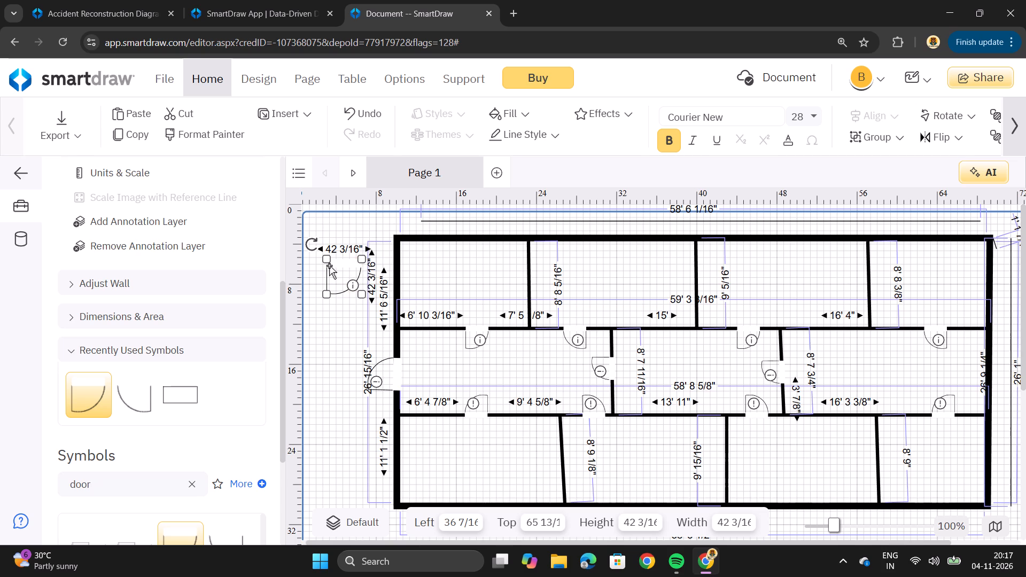
left_click_drag(328, 260, 332, 272)
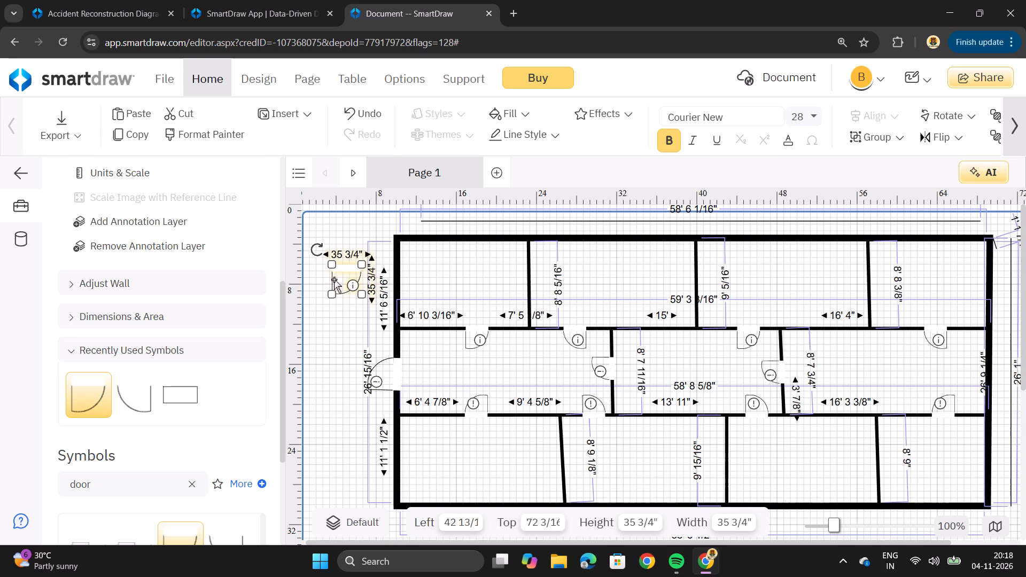
left_click_drag(315, 242, 339, 237)
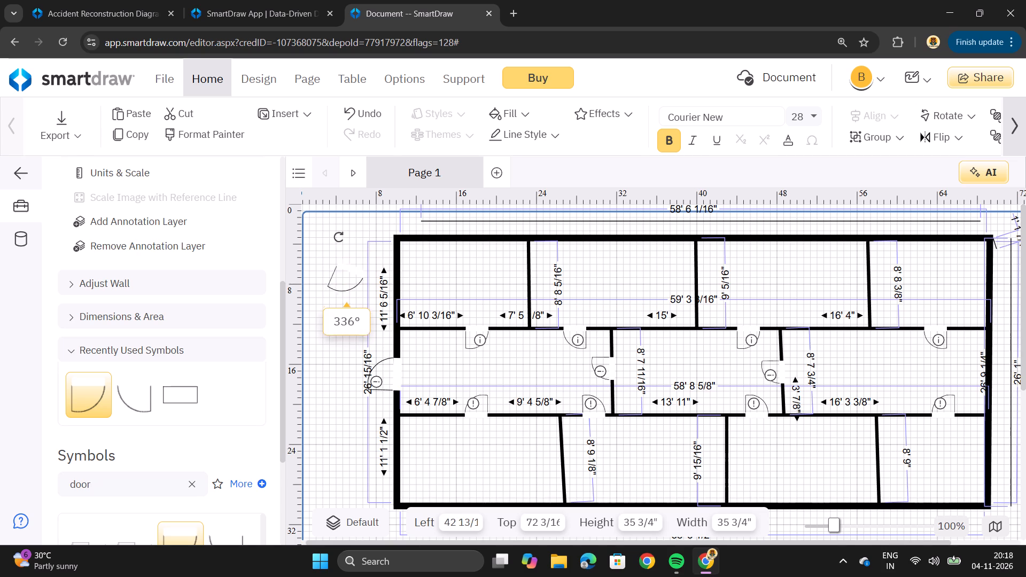
left_click_drag(339, 237, 374, 255)
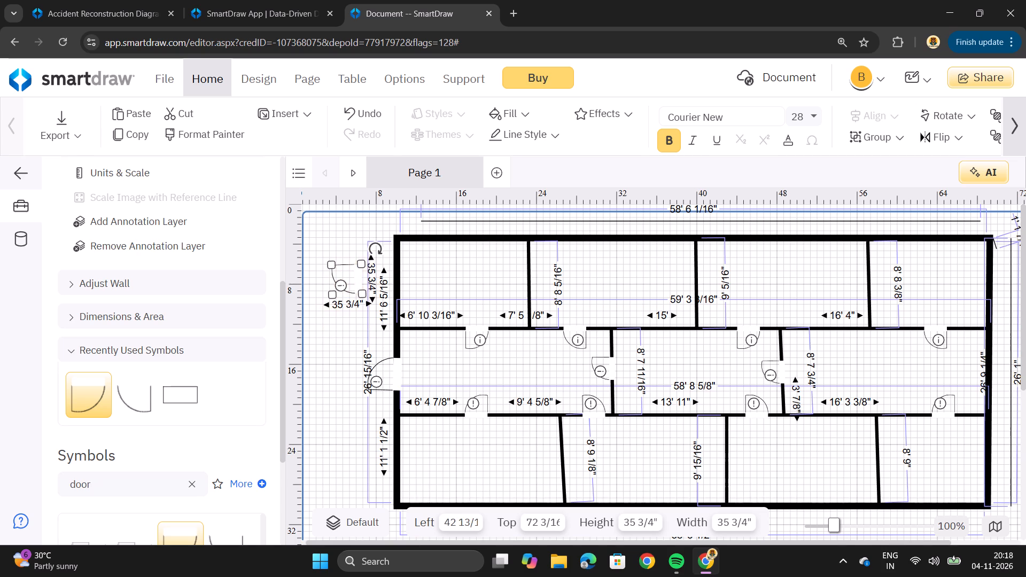
left_click_drag(345, 270, 375, 269)
left_click(318, 274)
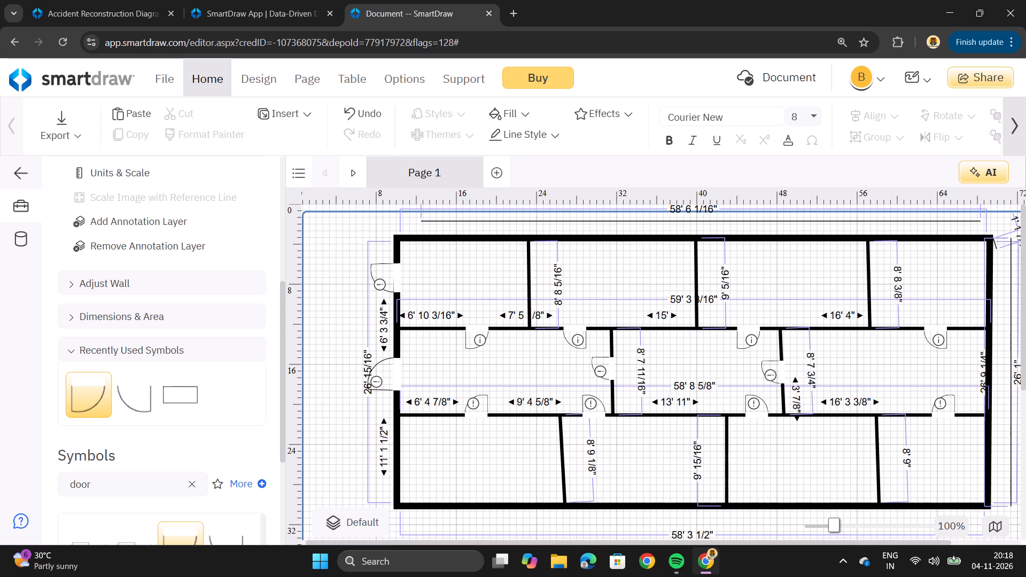
Place a 28" door, rotated a quarter turn clockwise, in the left exterior wall about 6' 2" below the entrance door.
scroll(326, 308, "down", 1)
scroll(329, 307, "up", 1)
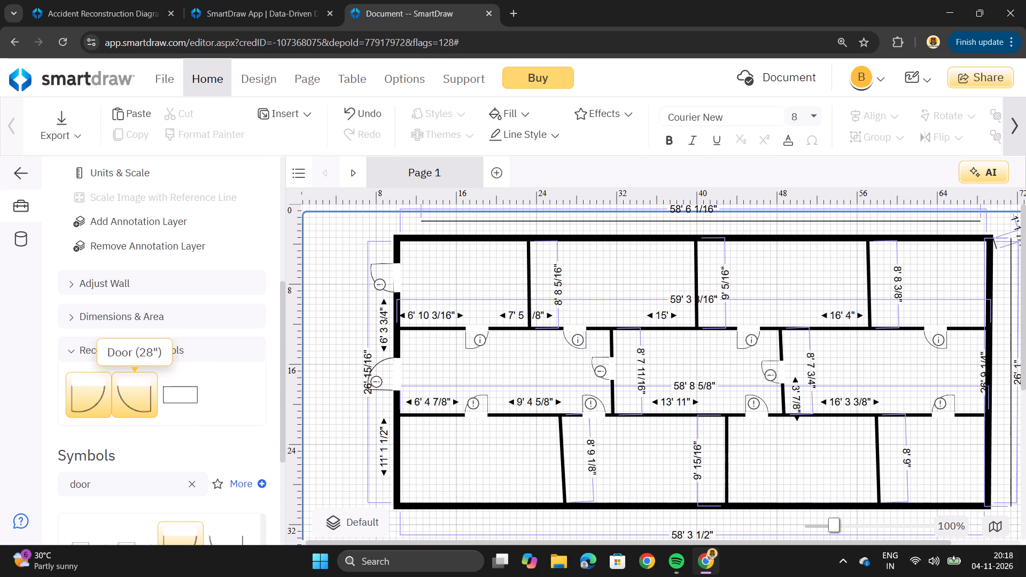
left_click_drag(147, 388, 347, 456)
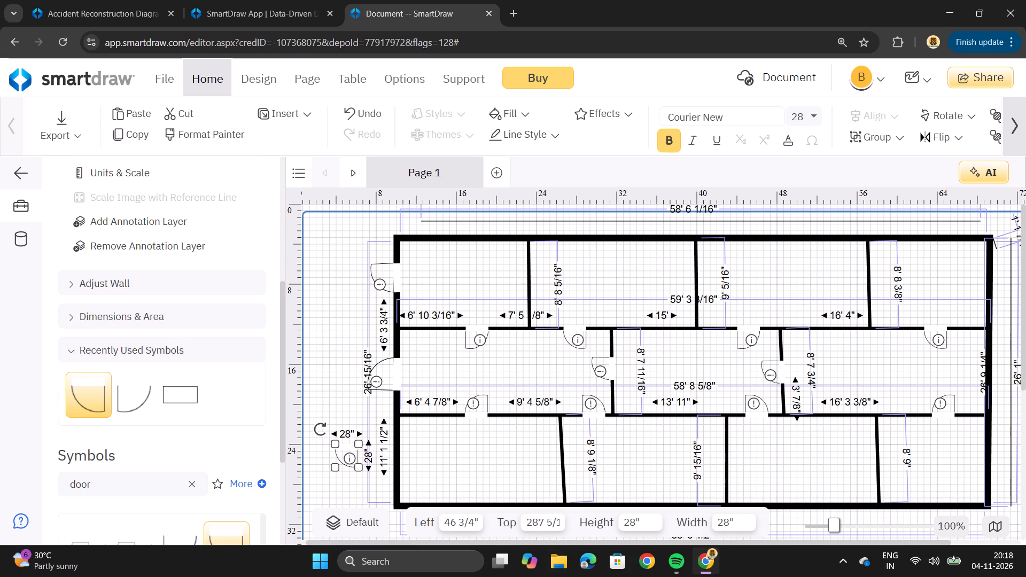
left_click_drag(318, 427, 383, 422)
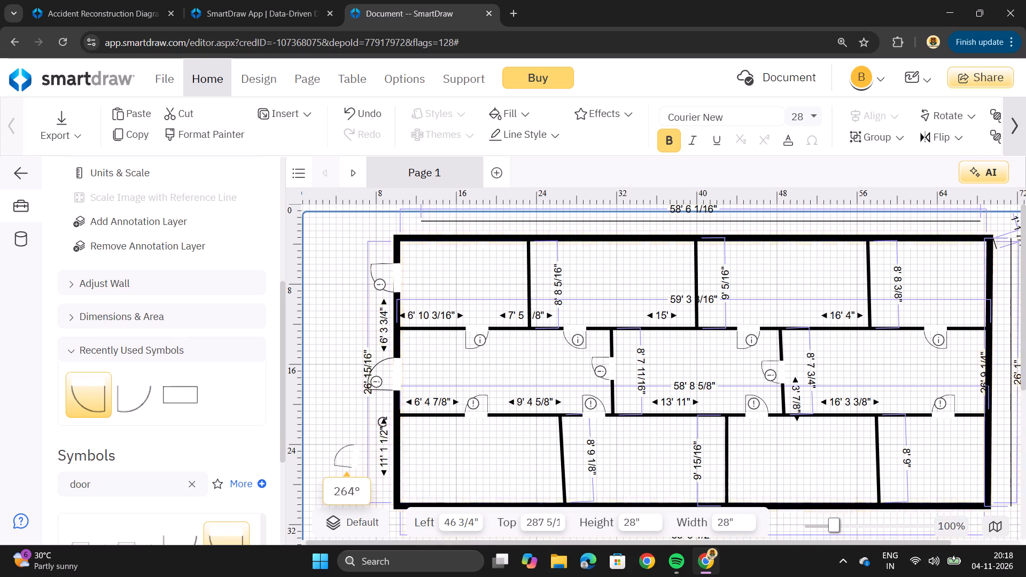
left_click_drag(383, 422, 380, 417)
left_click_drag(348, 448, 355, 453)
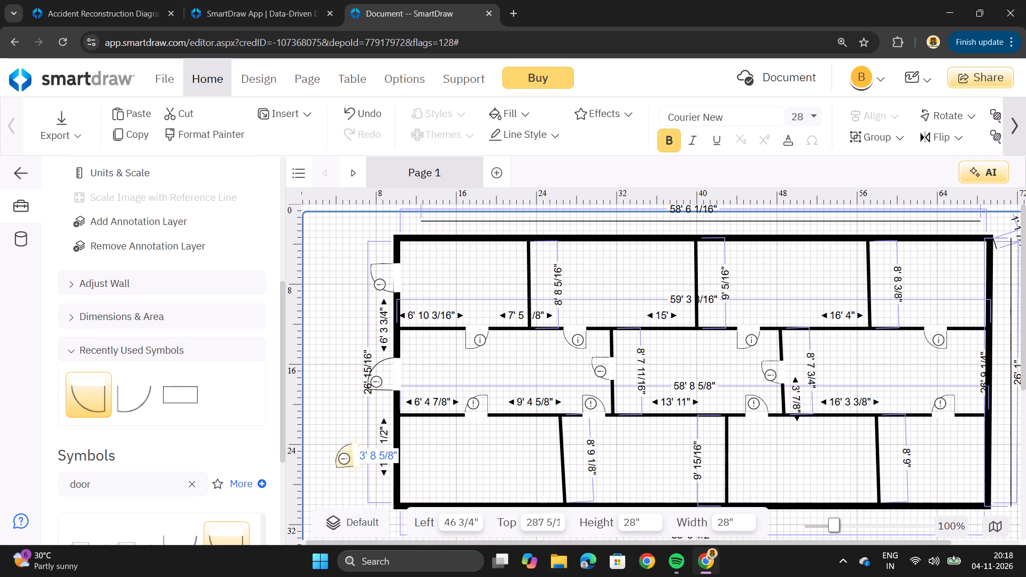
left_click_drag(355, 453, 382, 457)
left_click(326, 415)
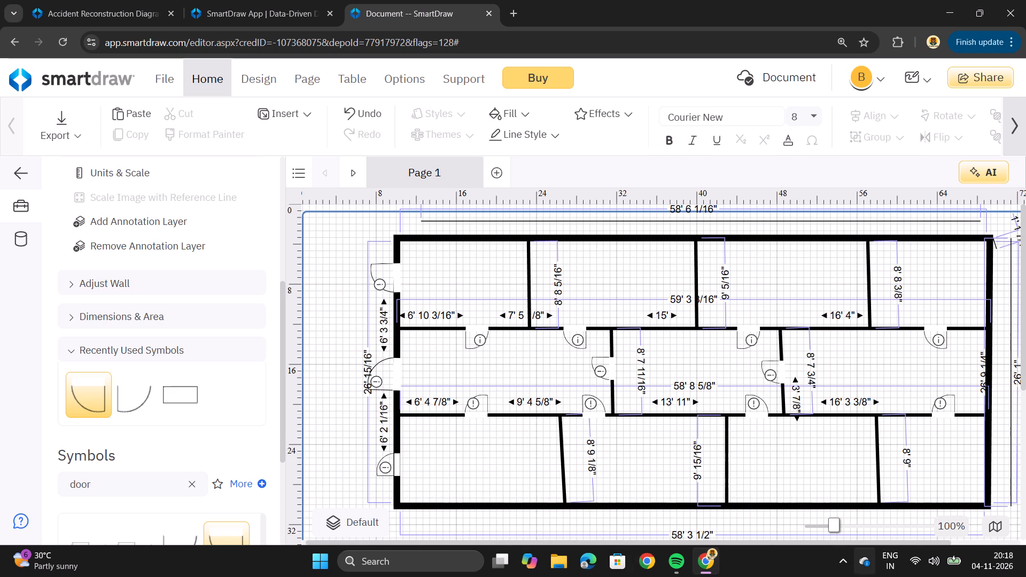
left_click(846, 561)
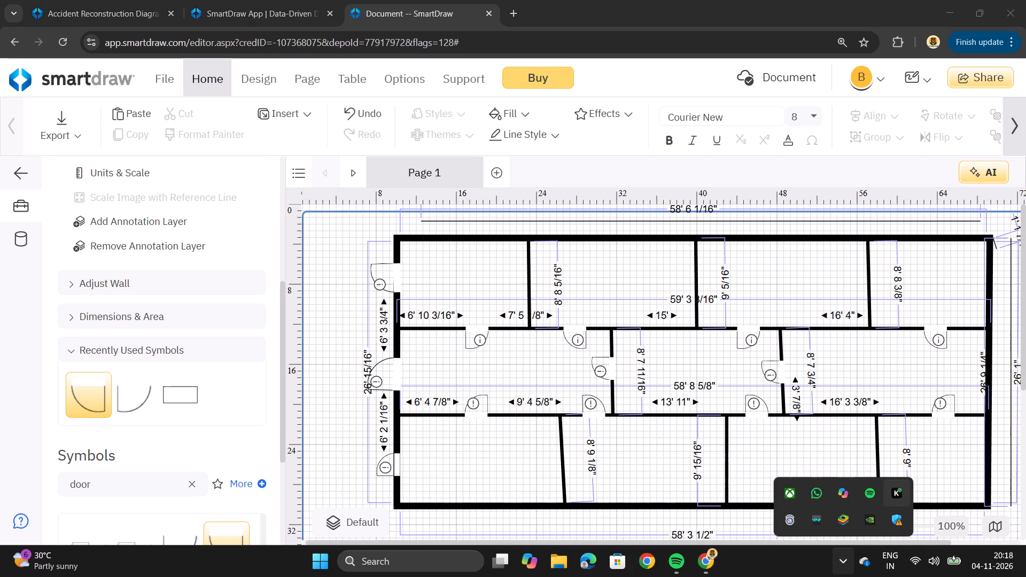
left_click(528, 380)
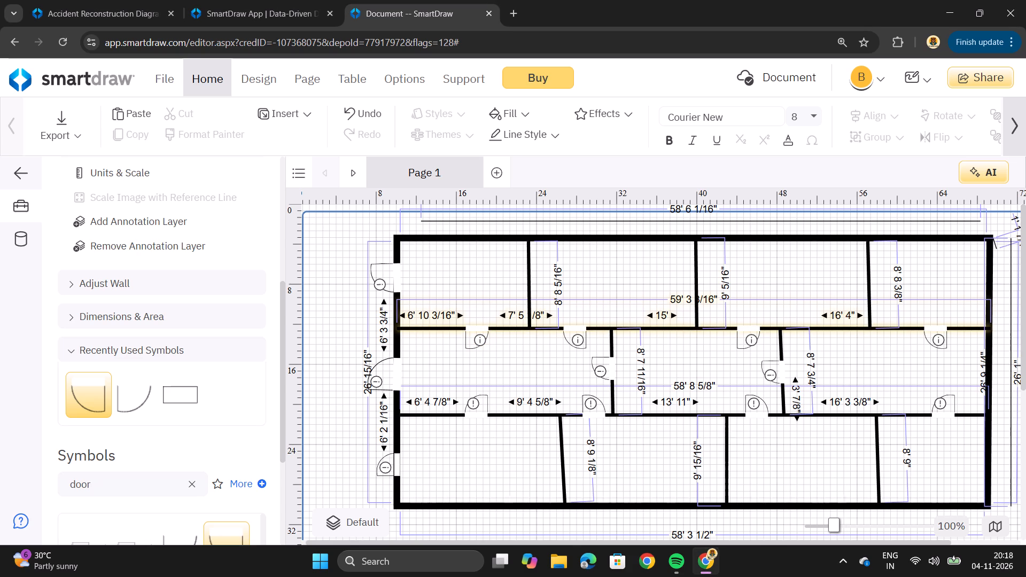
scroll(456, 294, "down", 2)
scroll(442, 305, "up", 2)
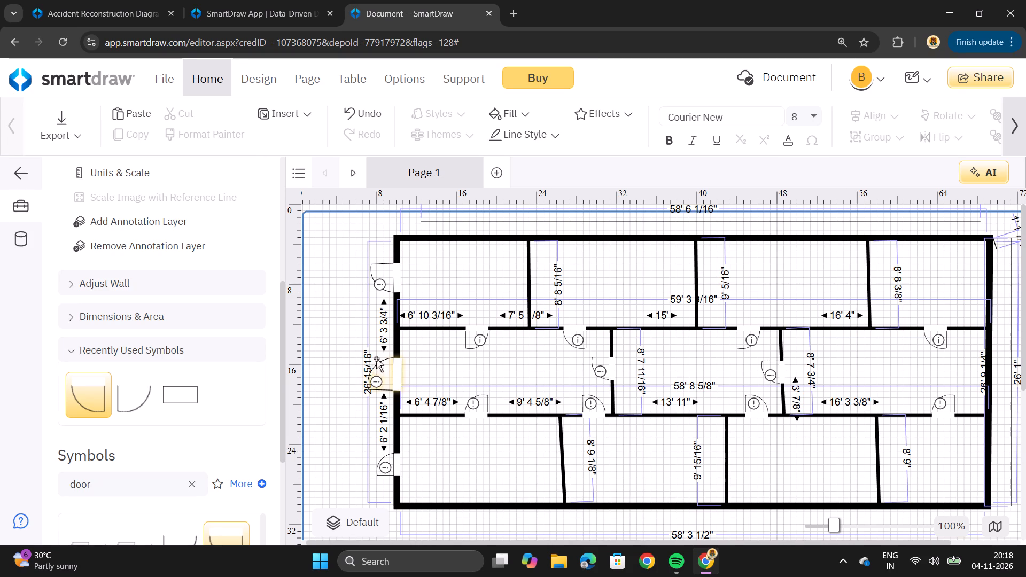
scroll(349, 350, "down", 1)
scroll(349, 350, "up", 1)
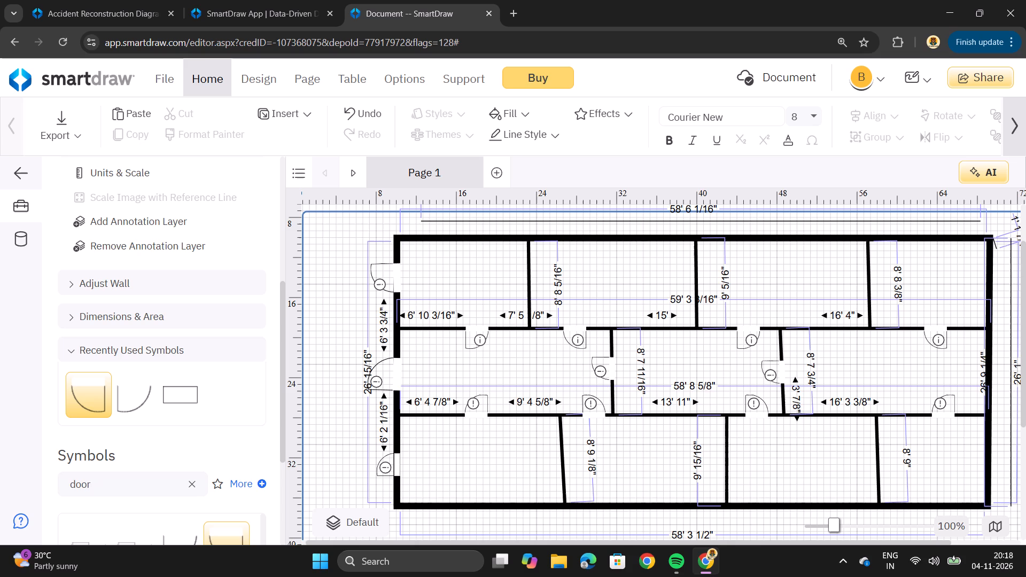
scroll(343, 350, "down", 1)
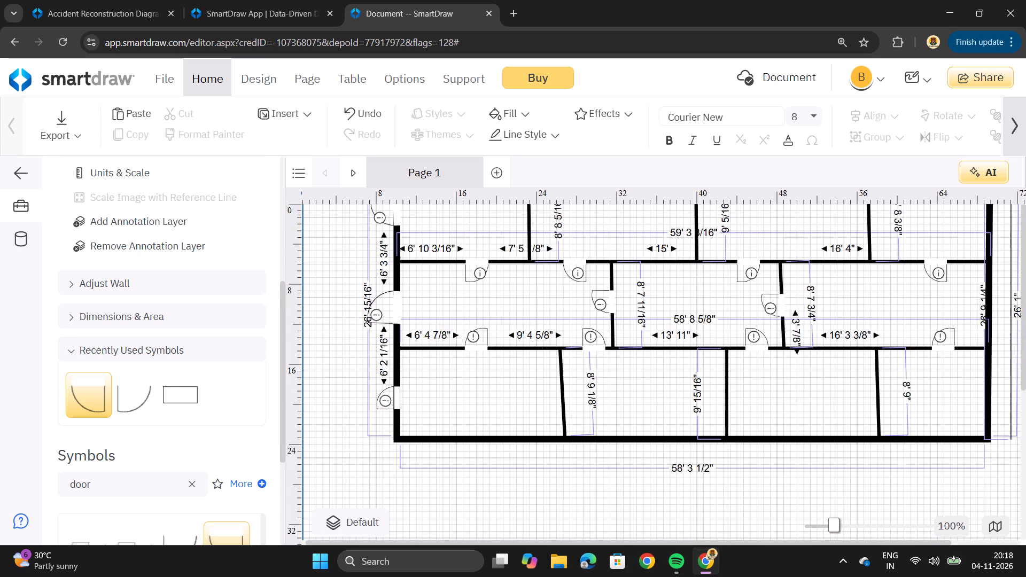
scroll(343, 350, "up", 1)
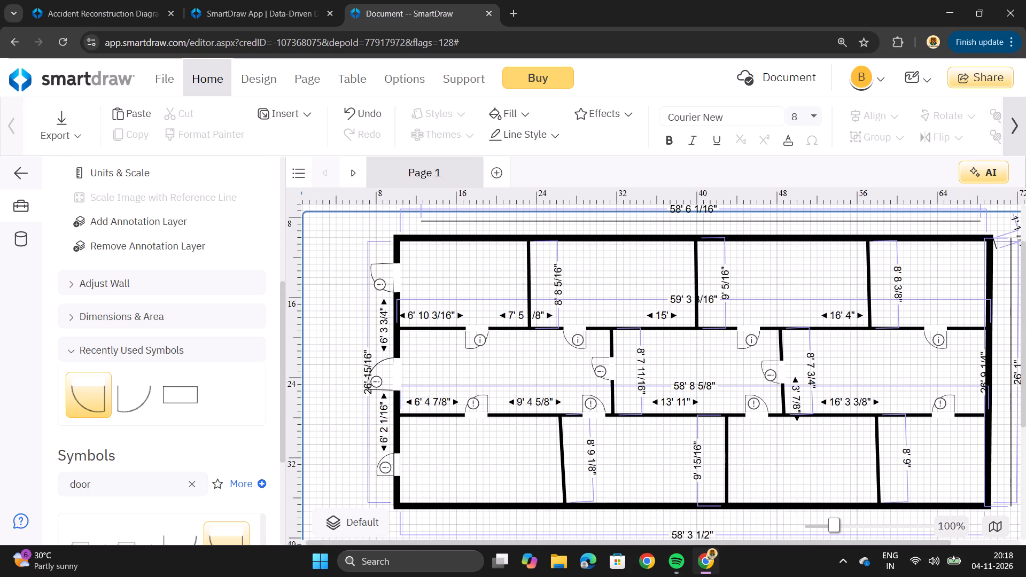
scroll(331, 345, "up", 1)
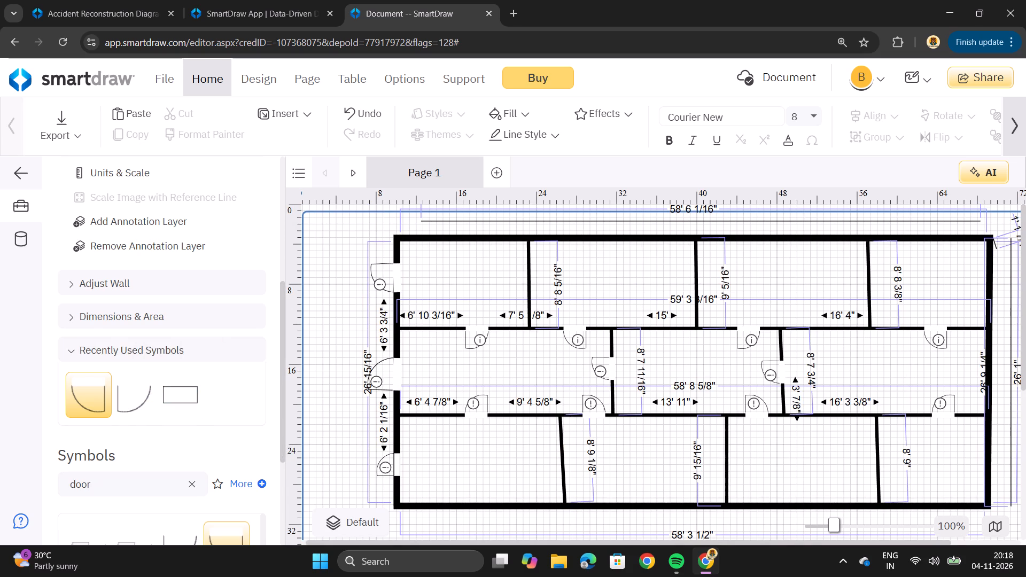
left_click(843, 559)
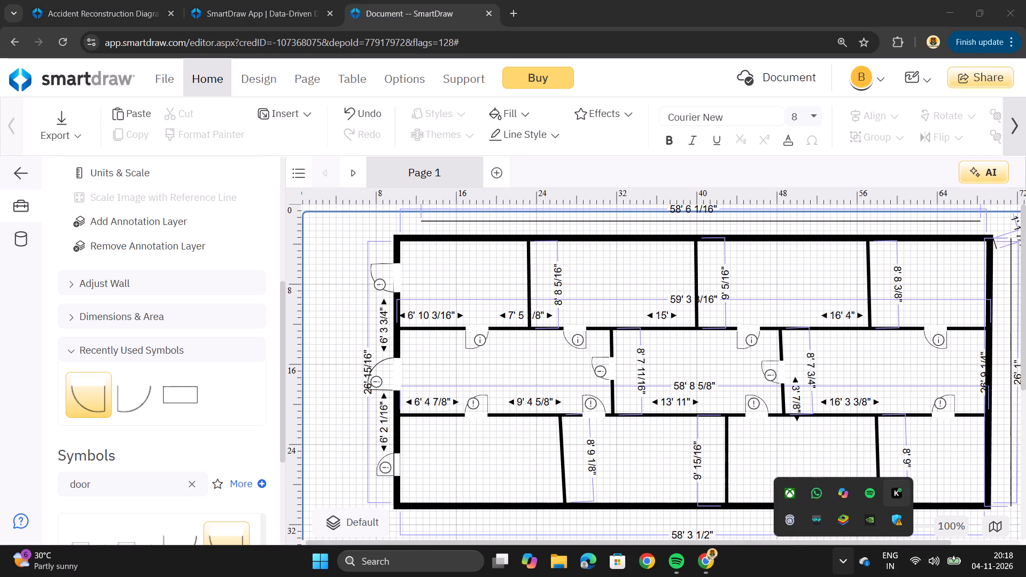